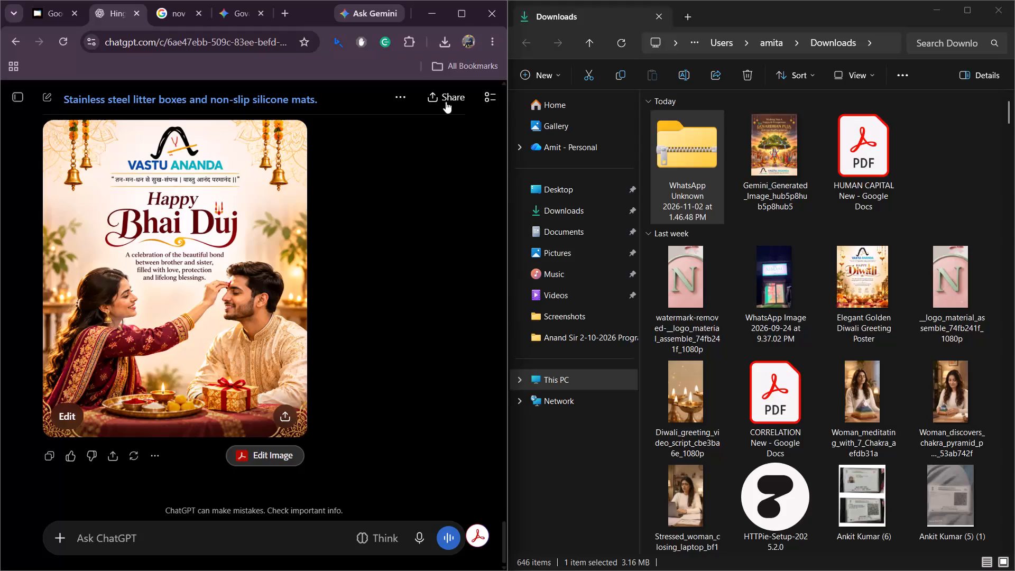
# Open the zipped folder WhatsApp Unknown 2026-11-02 at 1.46.48 PM in Downloads.
pyautogui.scroll(-3, 966, 264)
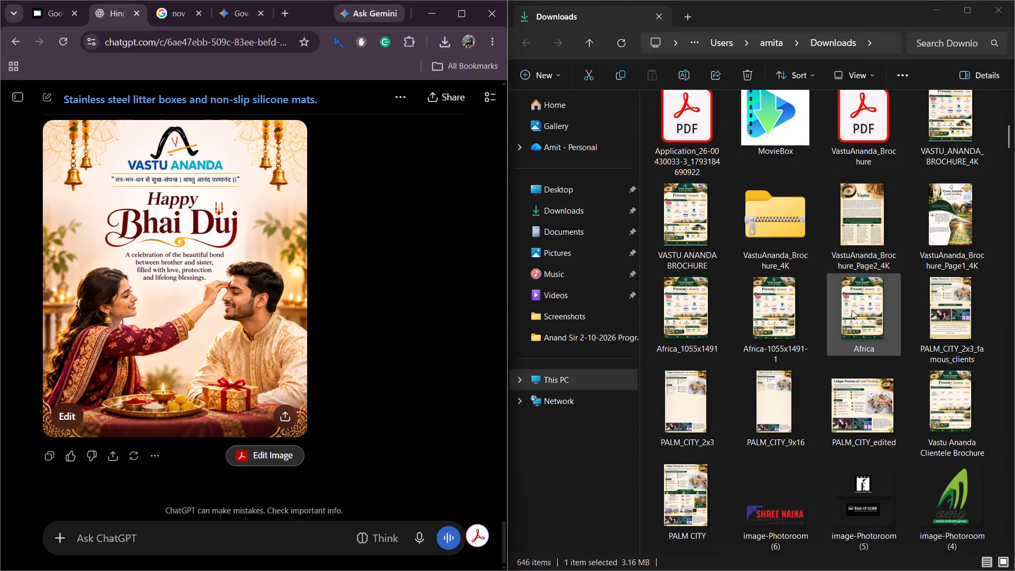
pyautogui.scroll(-2, 786, 289)
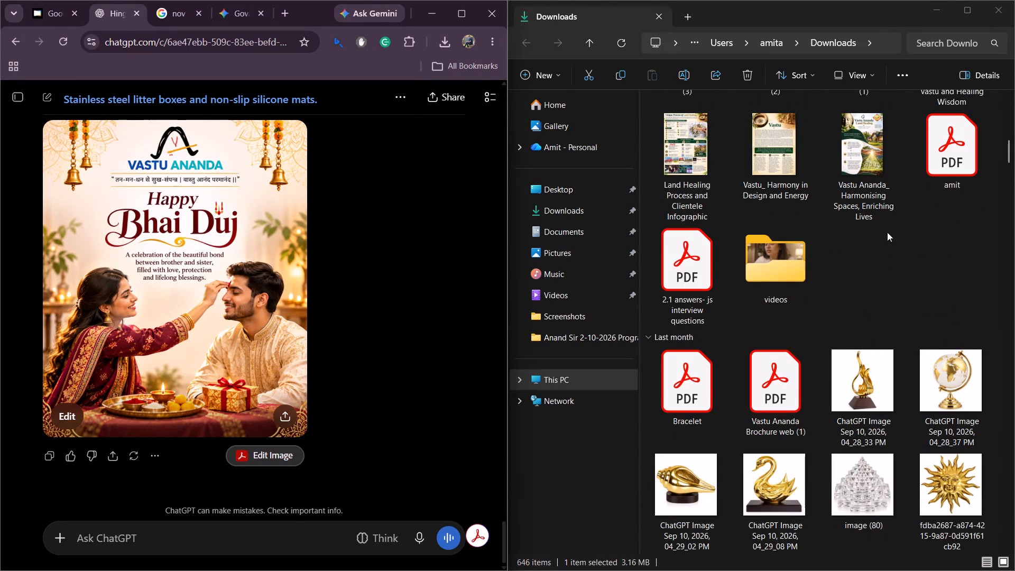
pyautogui.scroll(-2, 880, 242)
pyautogui.scroll(-2, 834, 298)
pyautogui.scroll(-1, 906, 280)
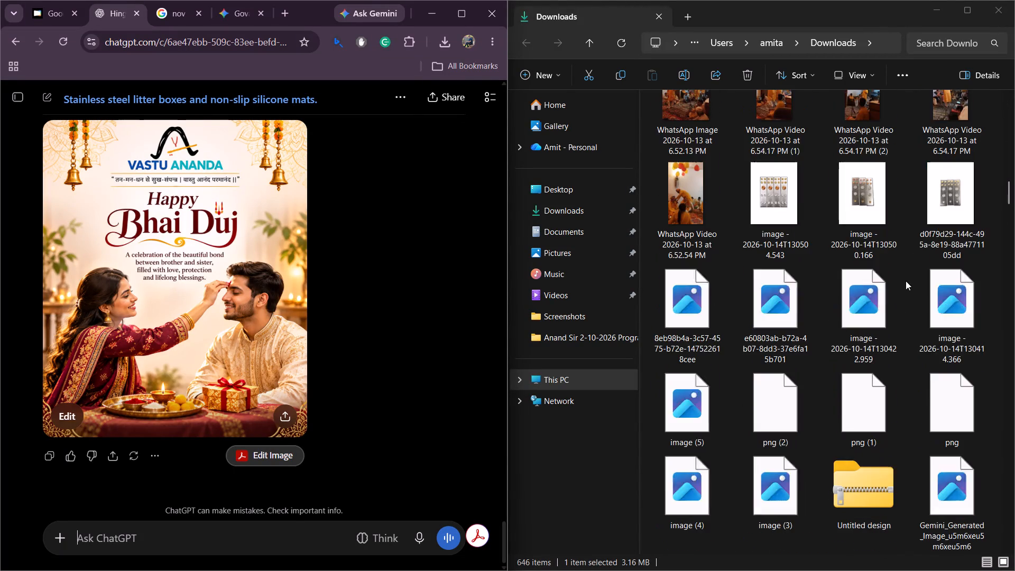
pyautogui.scroll(20, 871, 272)
pyautogui.scroll(4, 871, 272)
pyautogui.tripleClick(690, 165)
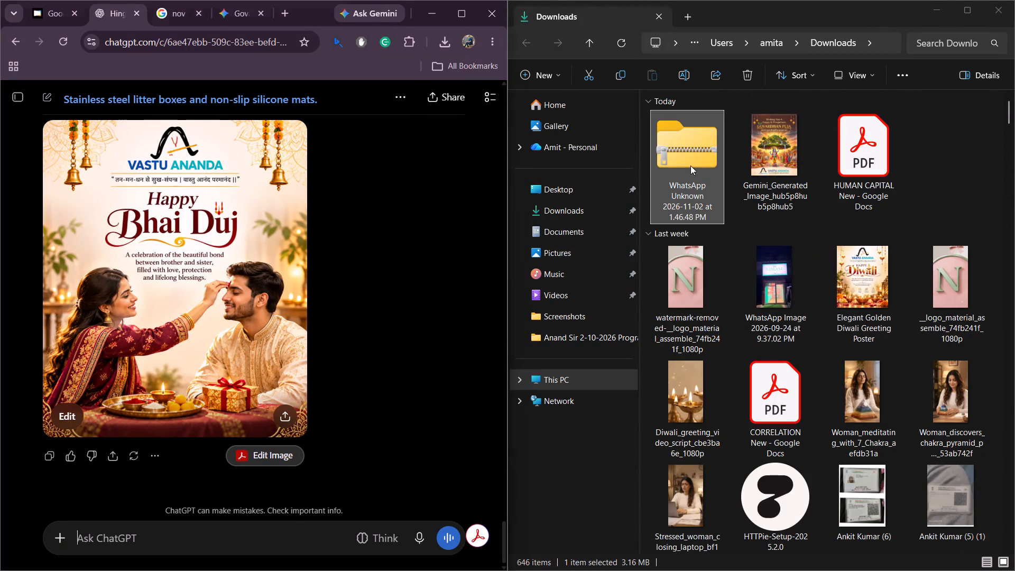
pyautogui.click(690, 167)
# Look through the archive's image files and change their display from a detailed list to large icons.
pyautogui.scroll(7, 779, 251)
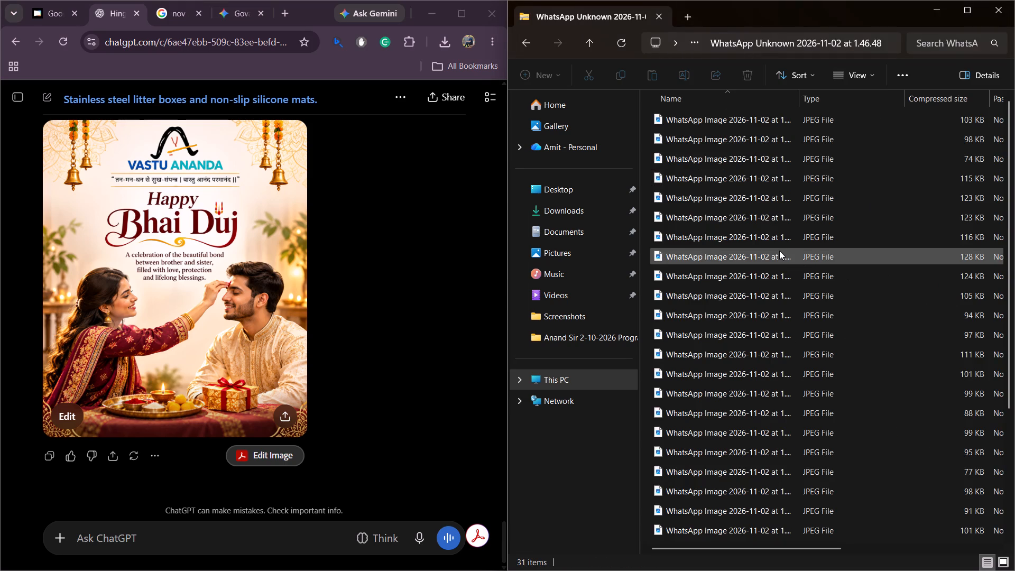
pyautogui.scroll(-17, 779, 251)
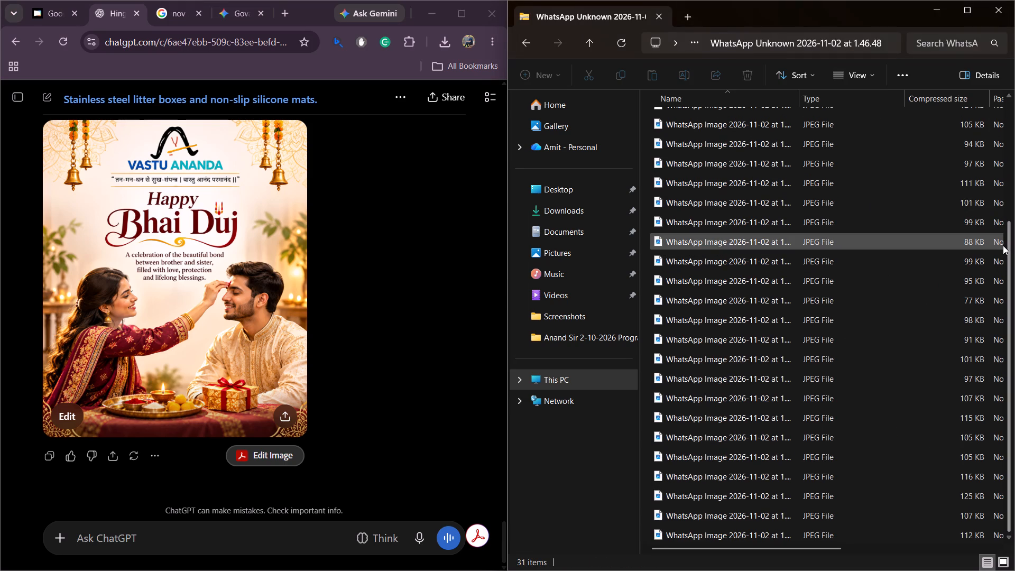
pyautogui.scroll(9, 1003, 243)
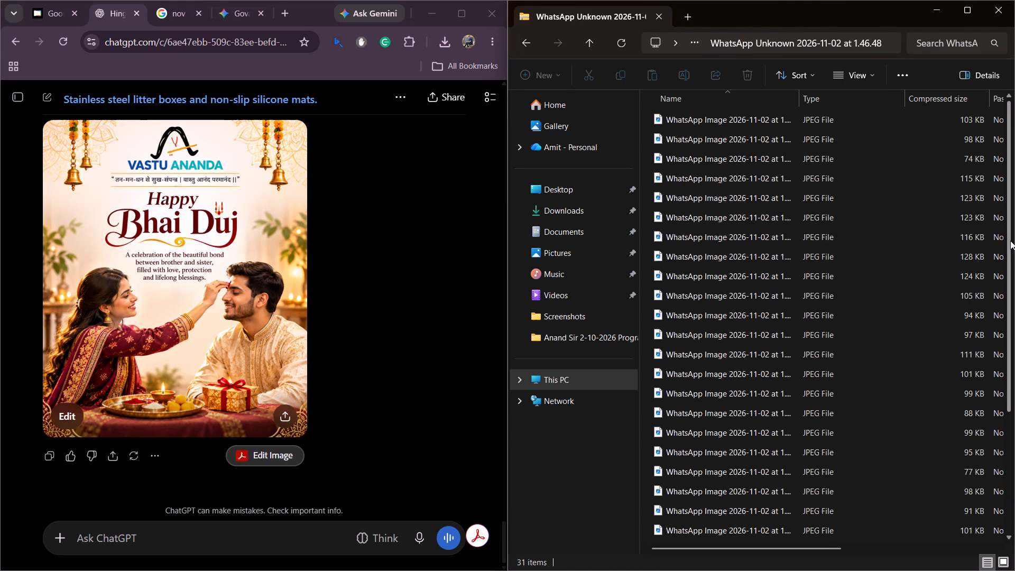
pyautogui.click(1010, 241)
pyautogui.moveTo(1008, 250); pyautogui.dragTo(1008, 256)
pyautogui.moveTo(1007, 260); pyautogui.dragTo(1006, 317)
pyautogui.moveTo(1006, 317); pyautogui.dragTo(980, 119)
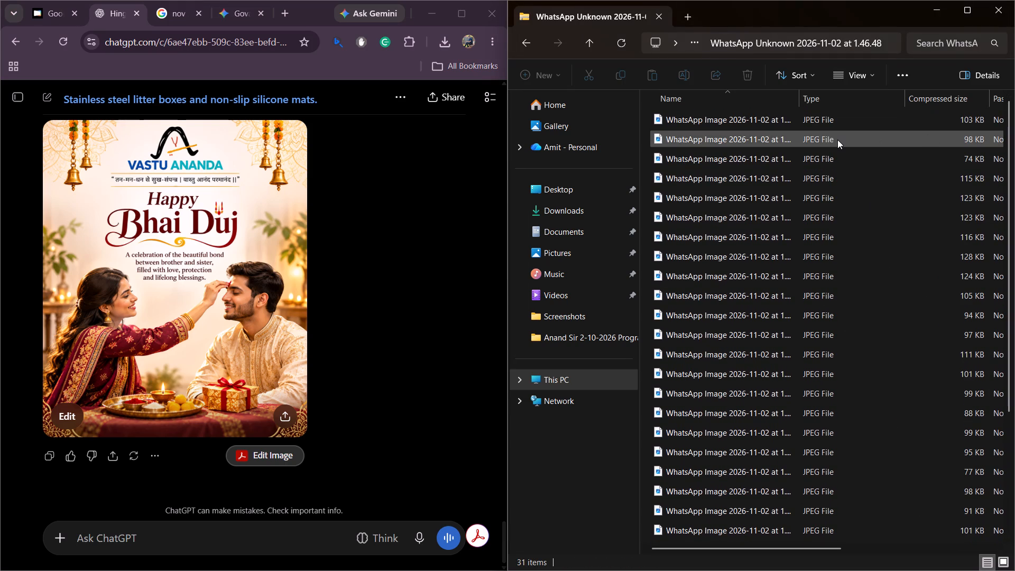
pyautogui.keyDown('ctrl'); pyautogui.scroll(19, 837, 140); pyautogui.keyUp('ctrl')
pyautogui.keyDown('ctrl'); pyautogui.scroll(15, 837, 140); pyautogui.keyUp('ctrl')
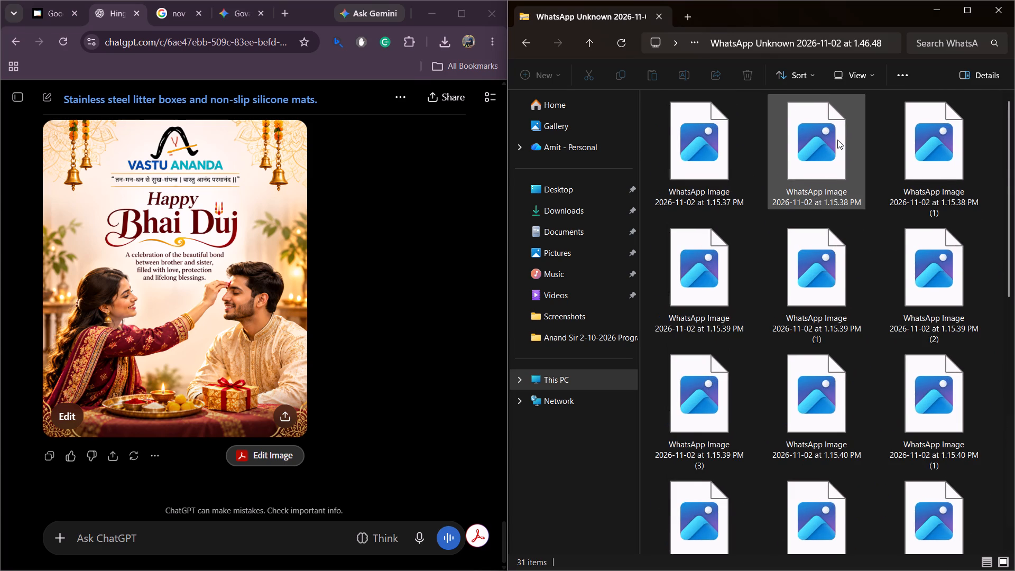
pyautogui.keyDown('ctrl'); pyautogui.scroll(2, 837, 140); pyautogui.keyUp('ctrl')
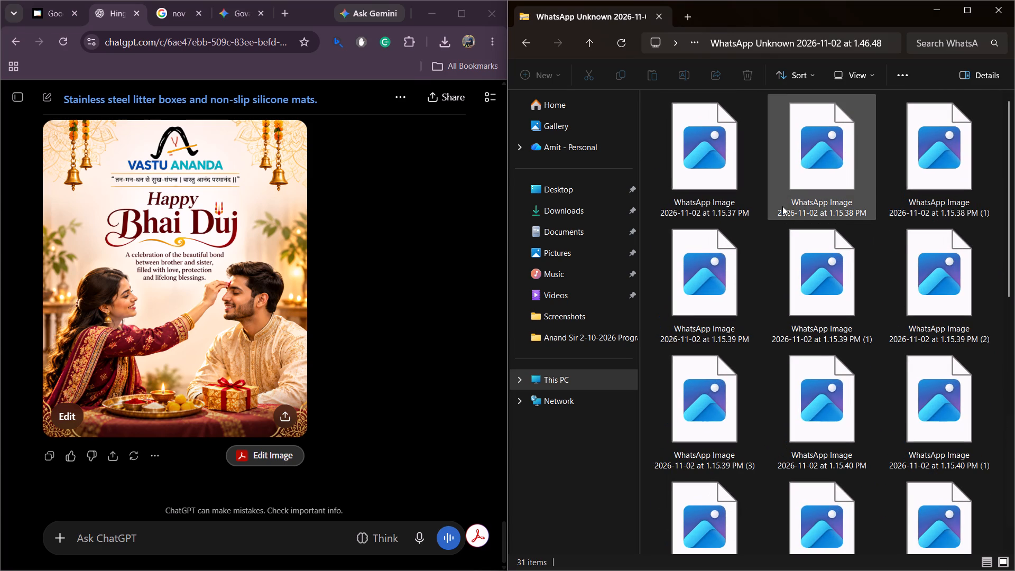
# Open WhatsApp Image 2026-11-02 at 1.15.37 PM and dock its Photos window beside the browser, filling half the screen.
pyautogui.doubleClick(684, 165)
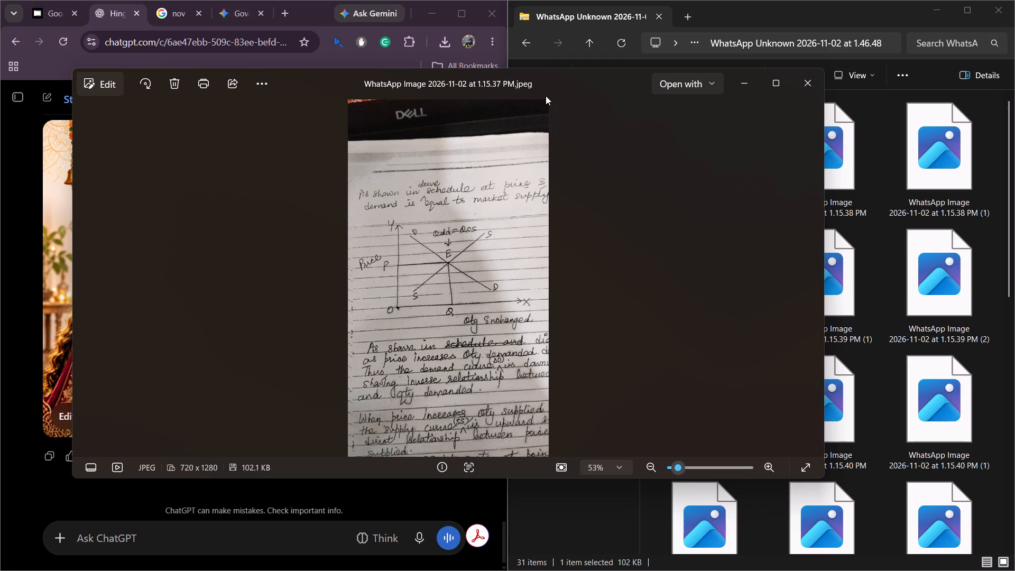
pyautogui.moveTo(545, 86); pyautogui.dragTo(1014, 204)
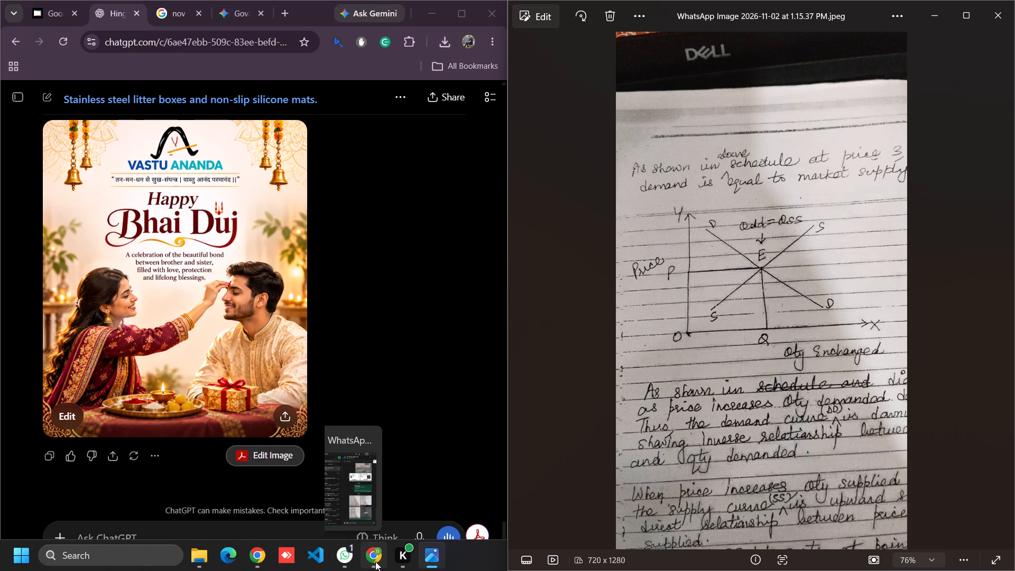
# Switch to the Chrome window showing the ChatGPT conversation.
pyautogui.click(260, 561)
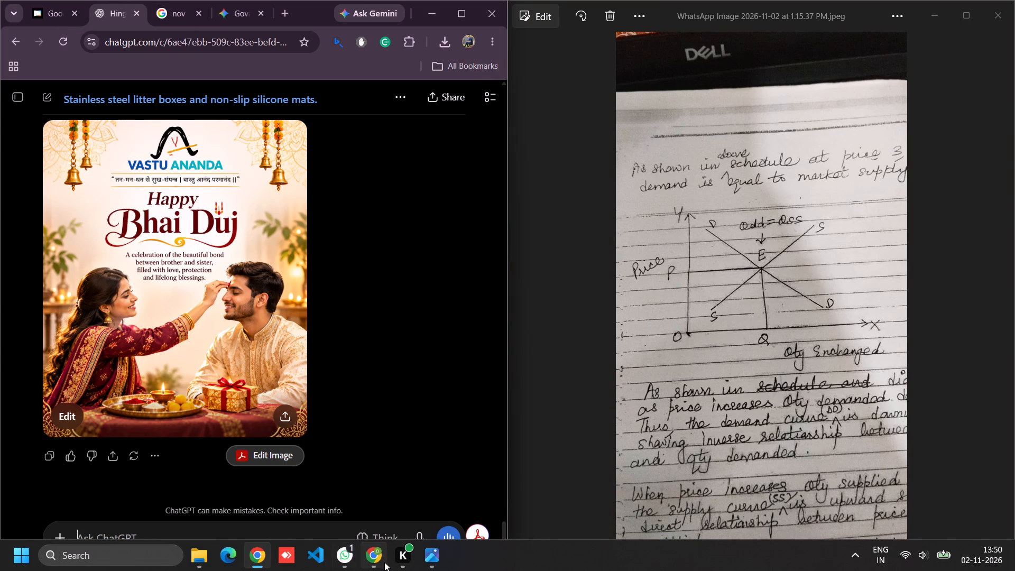
# Switch to the other Chrome window, which holds the Chapter - 11 (MICRO) document.
pyautogui.doubleClick(372, 560)
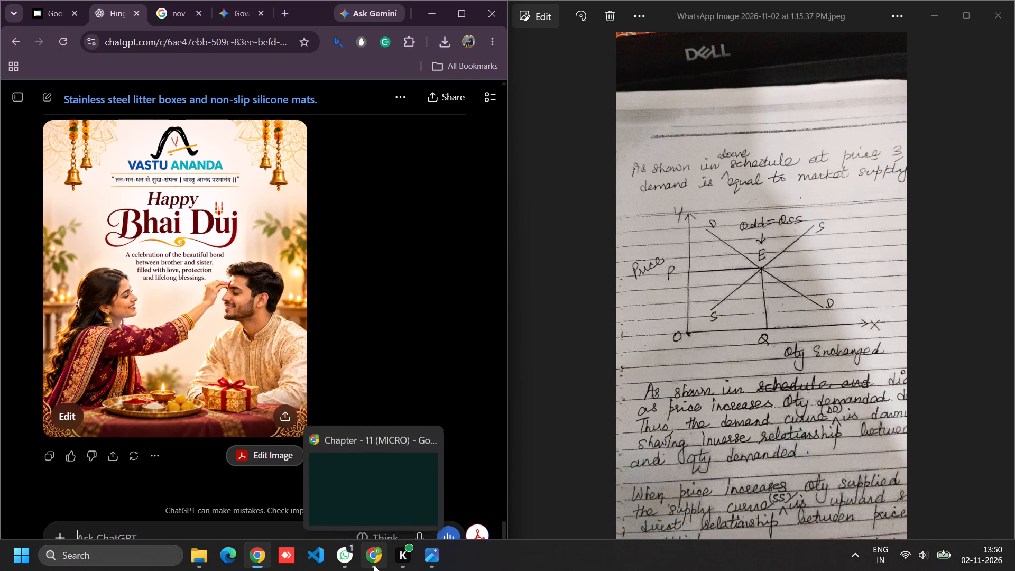
pyautogui.doubleClick(374, 565)
pyautogui.click(367, 554)
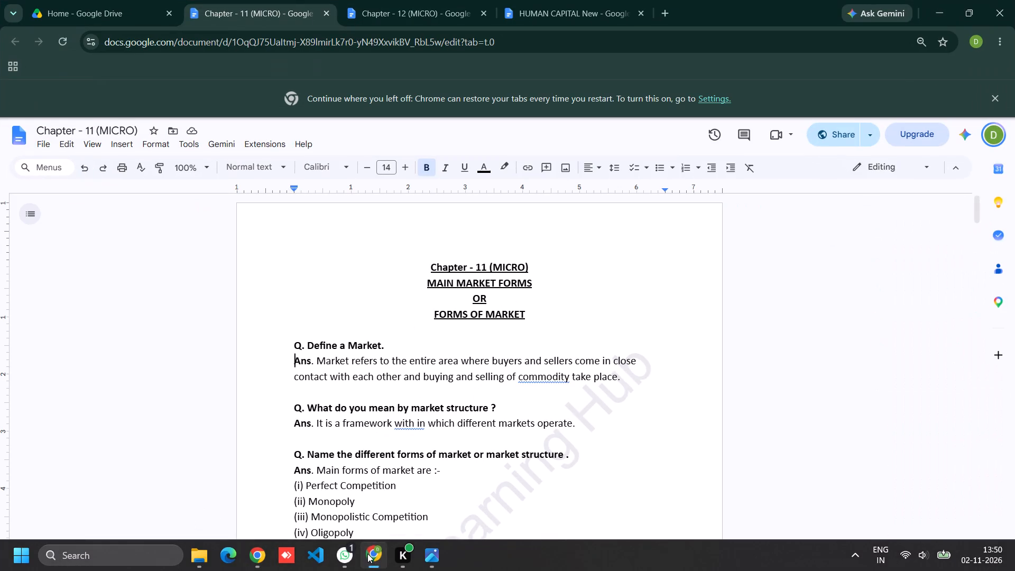
# Look through the Chapter - 11 (MICRO) document, checking its text and diagrams, and return to its beginning.
pyautogui.scroll(-6, 431, 298)
pyautogui.scroll(-12, 457, 347)
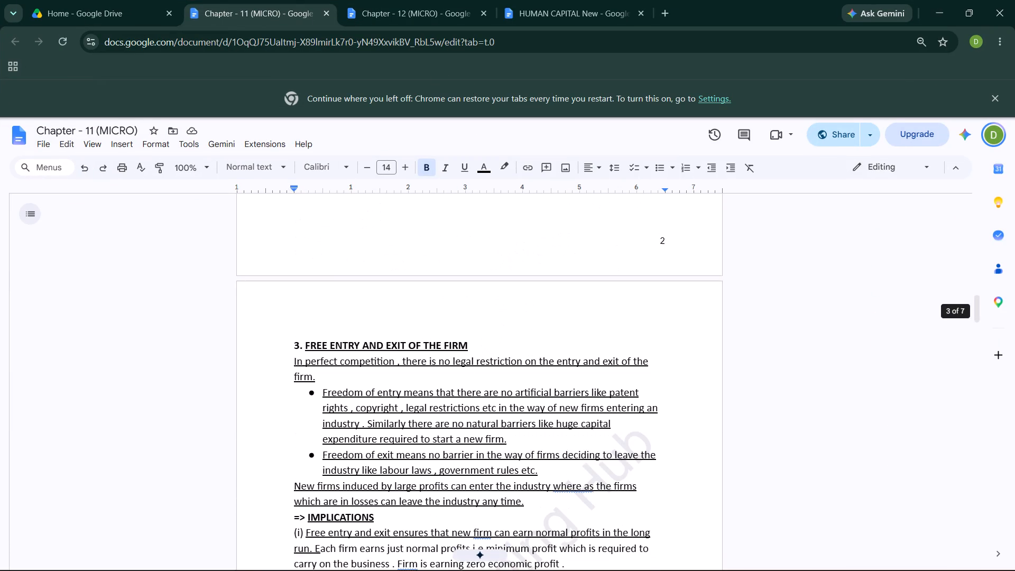
pyautogui.scroll(-5, 414, 345)
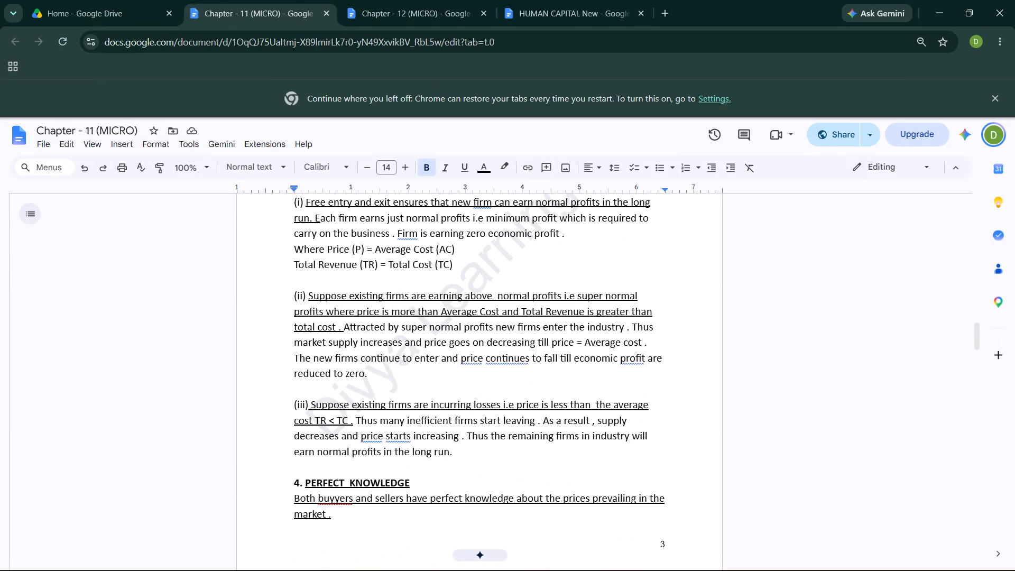
pyautogui.scroll(-1, 407, 354)
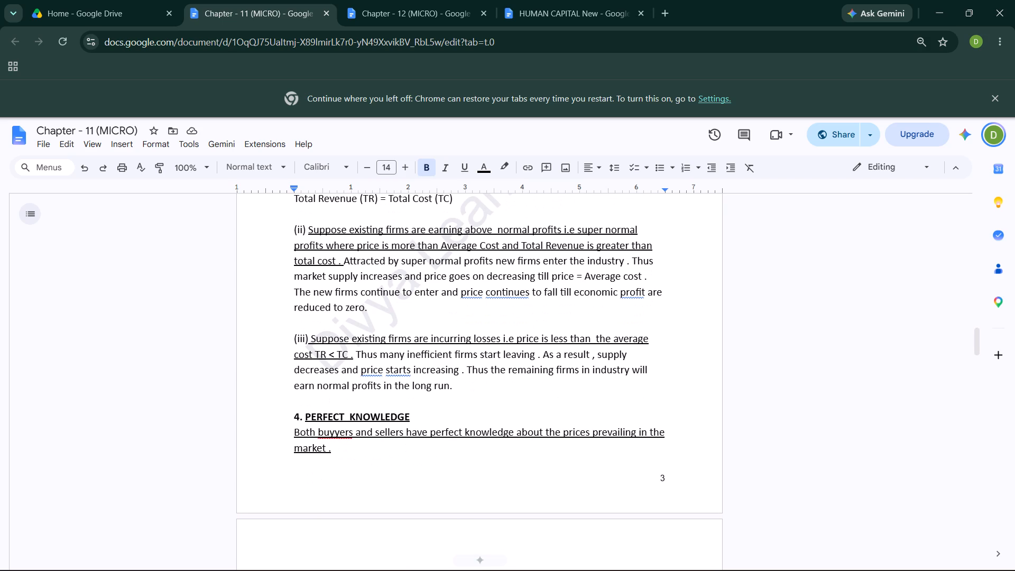
pyautogui.scroll(-5, 406, 355)
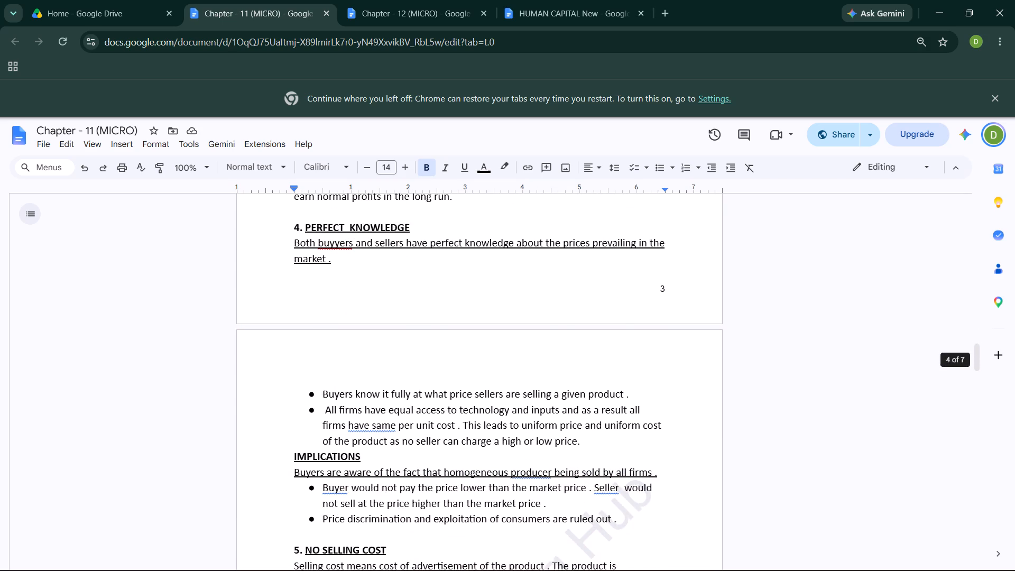
pyautogui.scroll(-8, 406, 355)
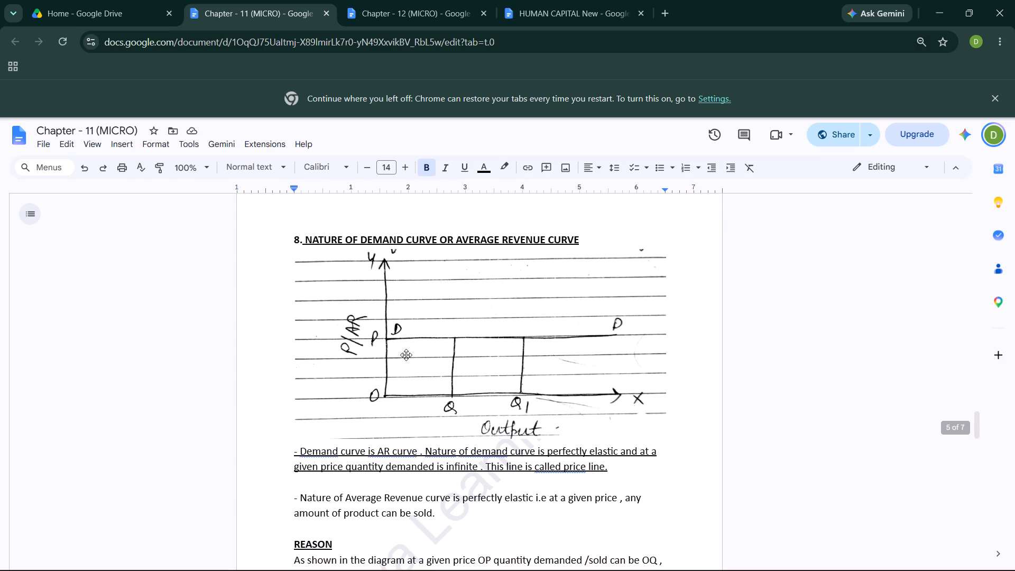
pyautogui.scroll(15, 406, 355)
pyautogui.scroll(-1, 406, 355)
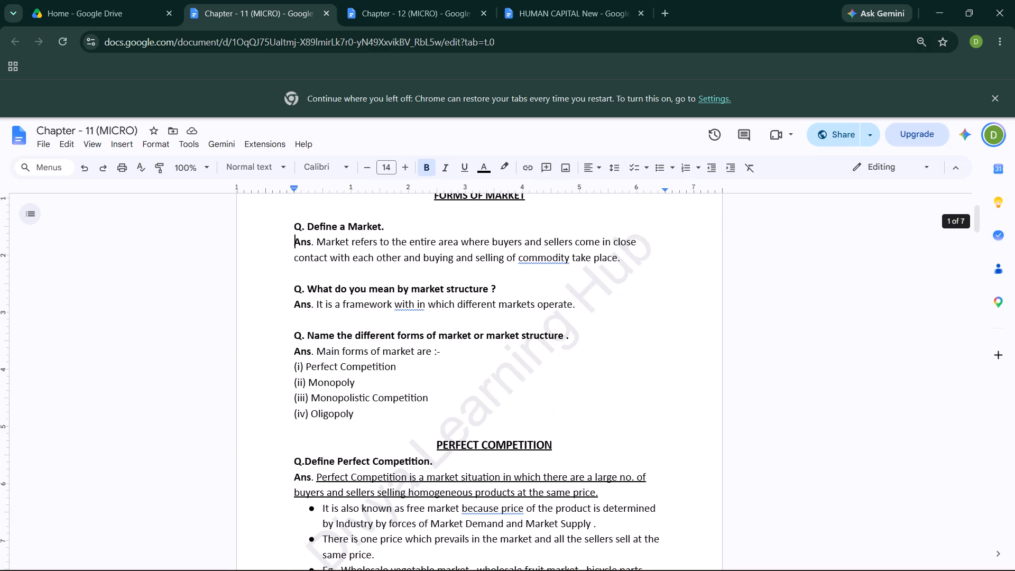
pyautogui.scroll(-1, 406, 355)
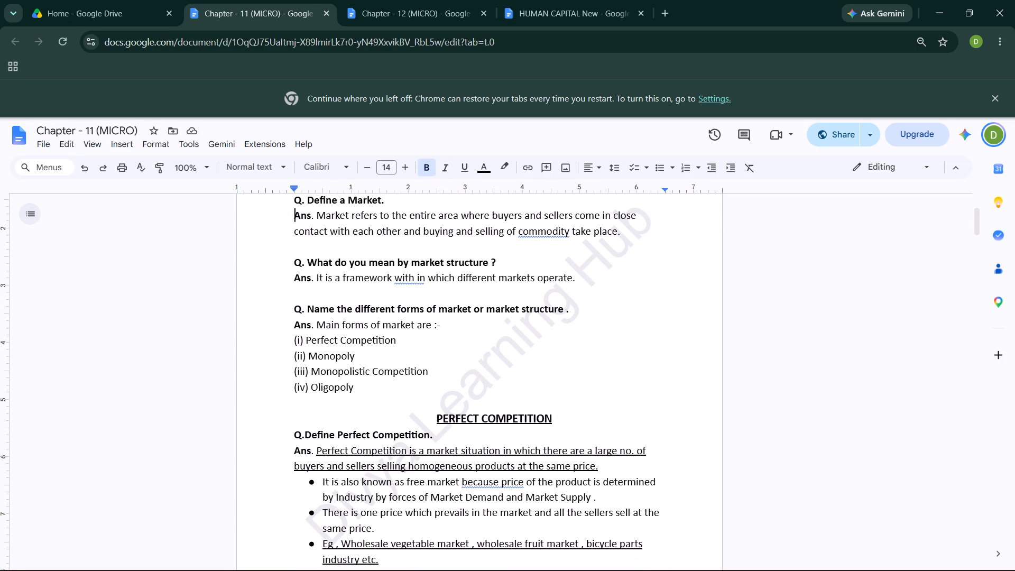
pyautogui.scroll(-2, 406, 355)
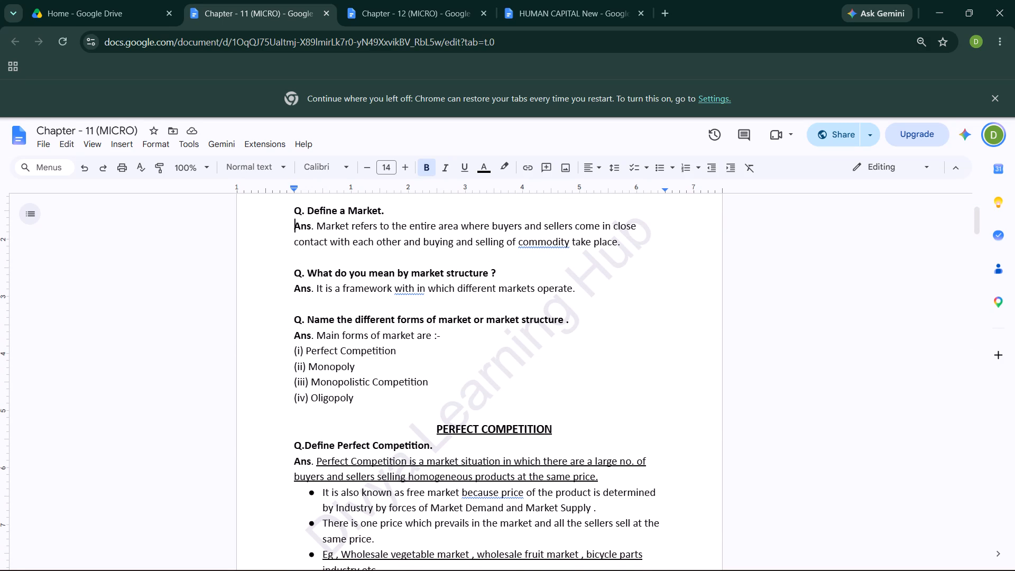
pyautogui.scroll(-1, 406, 355)
pyautogui.scroll(1, 406, 355)
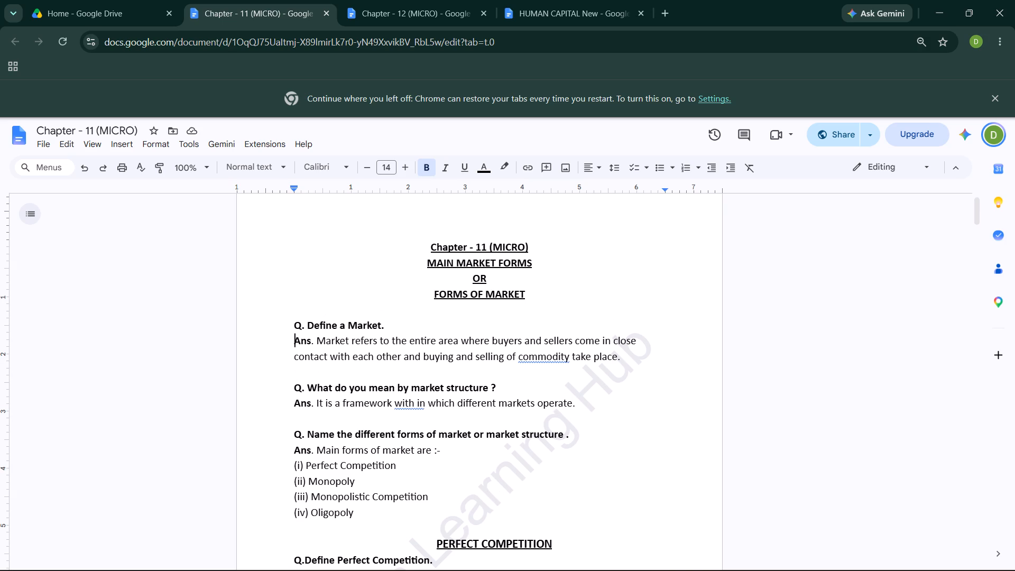
pyautogui.scroll(-3, 406, 355)
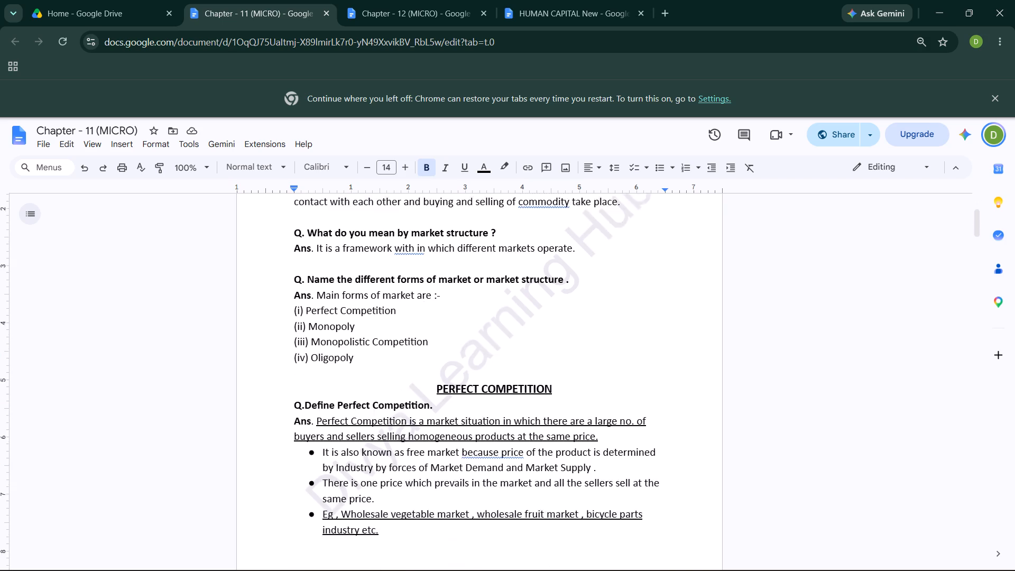
pyautogui.scroll(6, 448, 342)
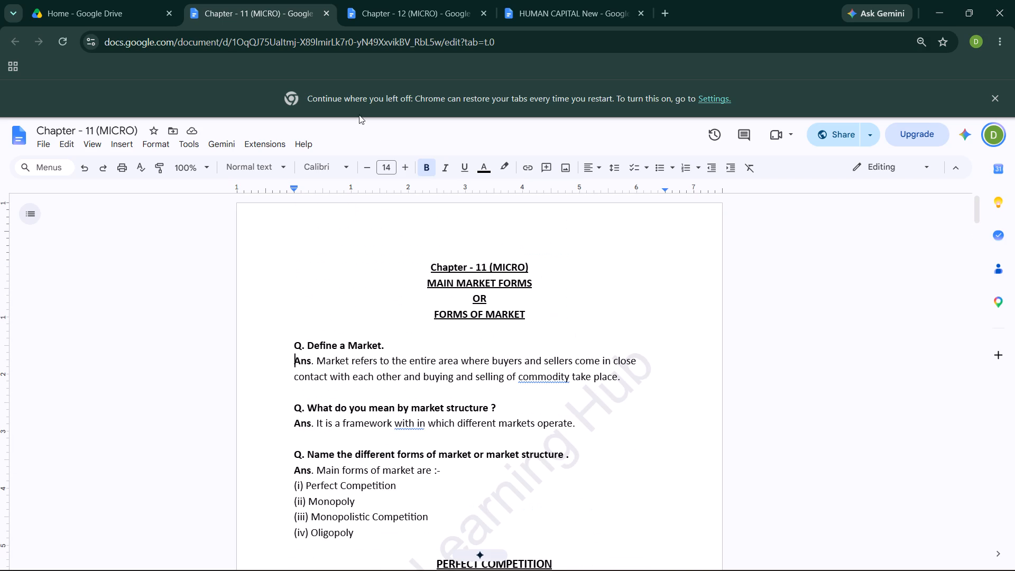
# Close the Chapter - 11 (MICRO) document.
pyautogui.click(323, 16)
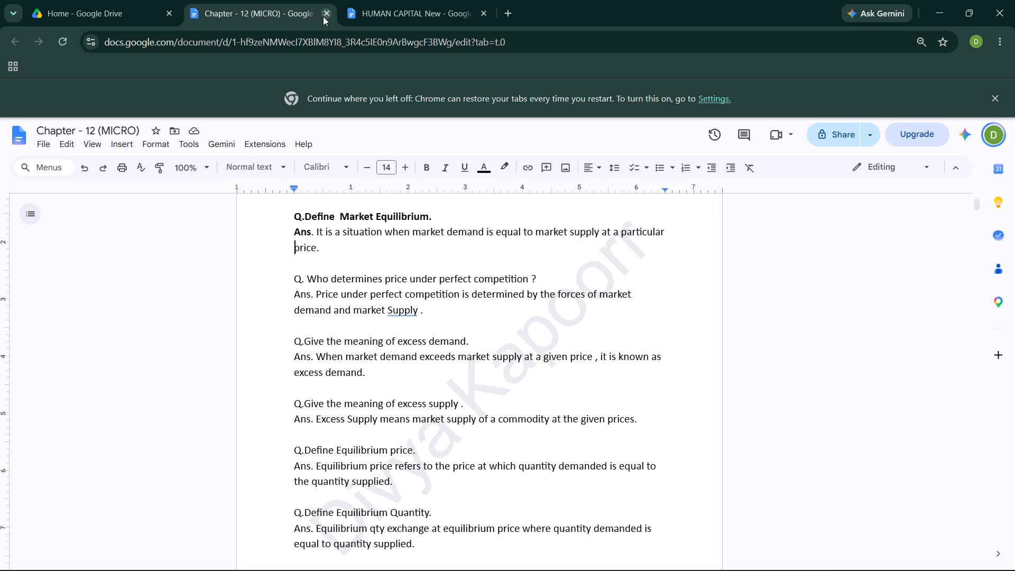
# Look through the Chapter - 12 (MICRO) document from its title to the Diagram placeholder in the excess demand answer.
pyautogui.scroll(4, 384, 325)
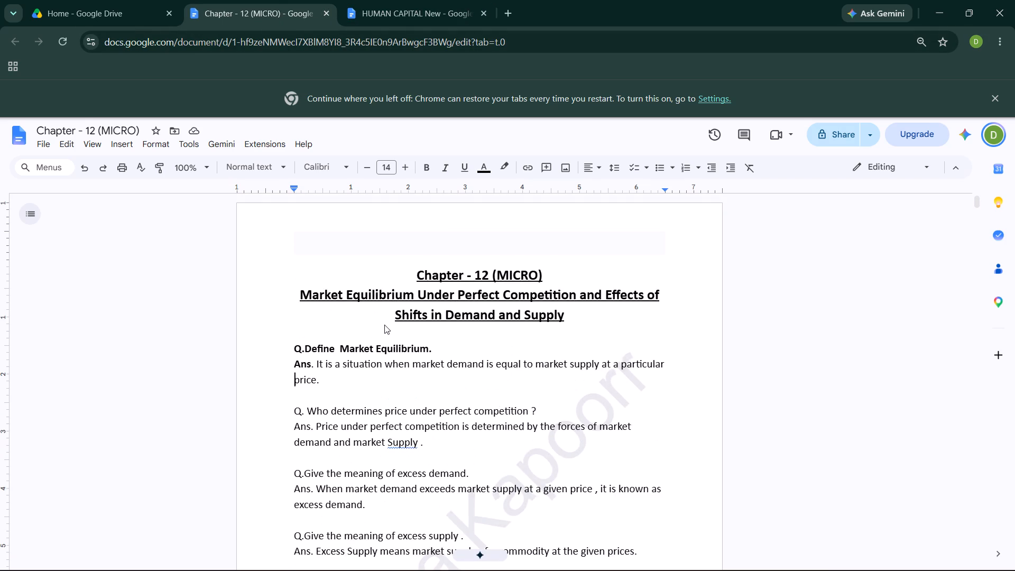
pyautogui.scroll(1, 384, 325)
pyautogui.scroll(-8, 384, 325)
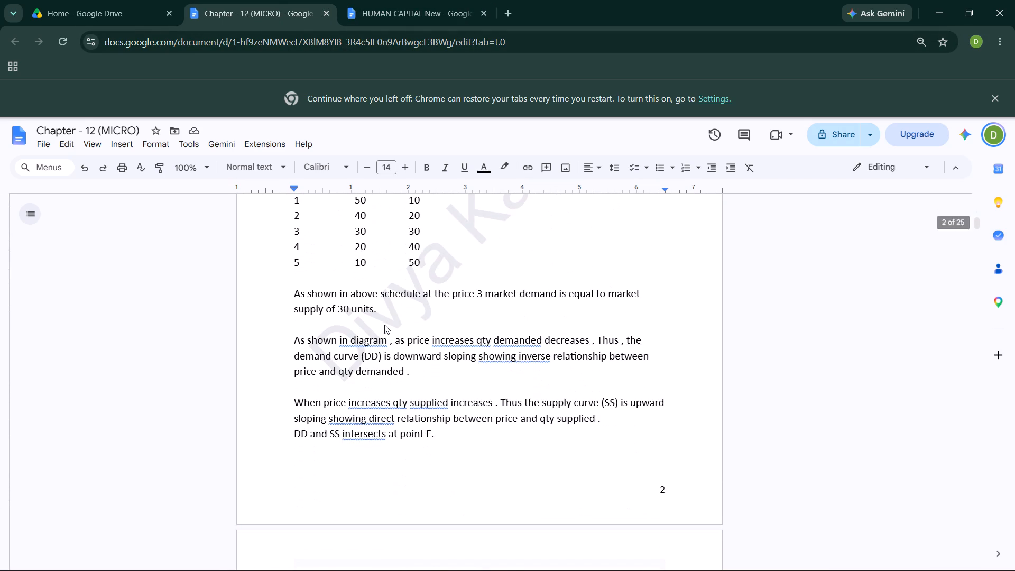
pyautogui.scroll(-2, 384, 325)
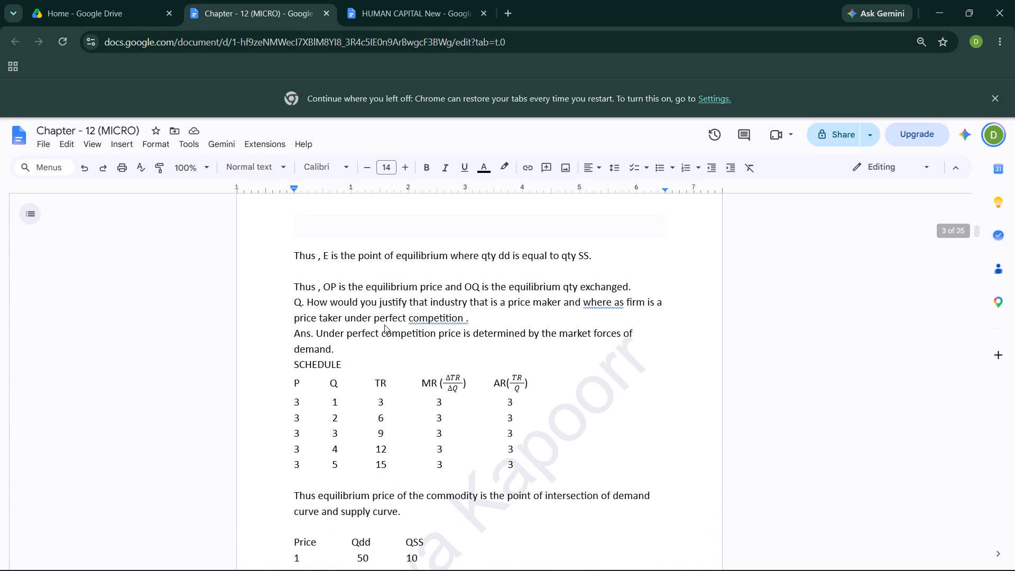
pyautogui.scroll(-3, 384, 325)
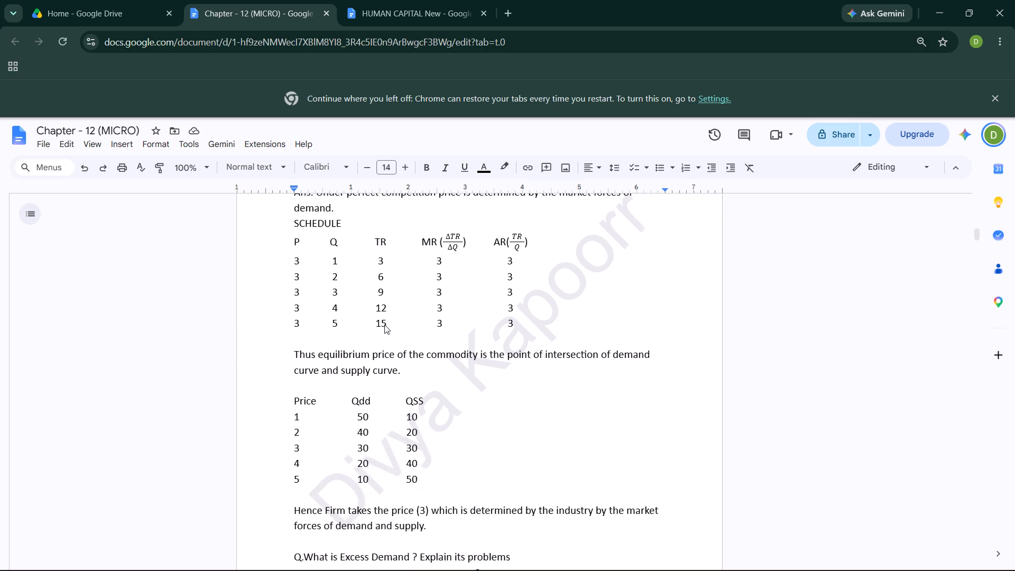
pyautogui.scroll(-6, 384, 325)
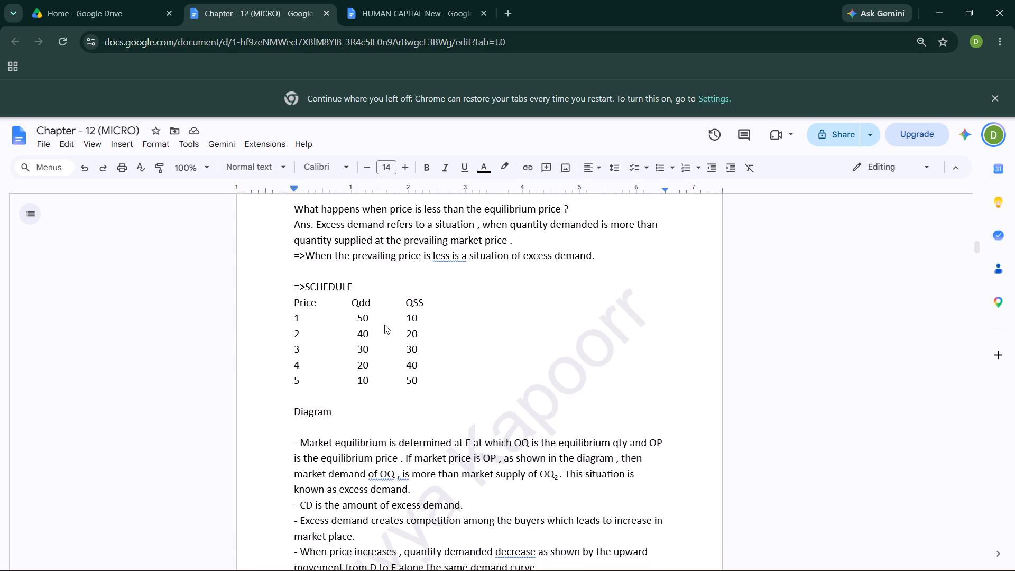
pyautogui.scroll(-1, 384, 325)
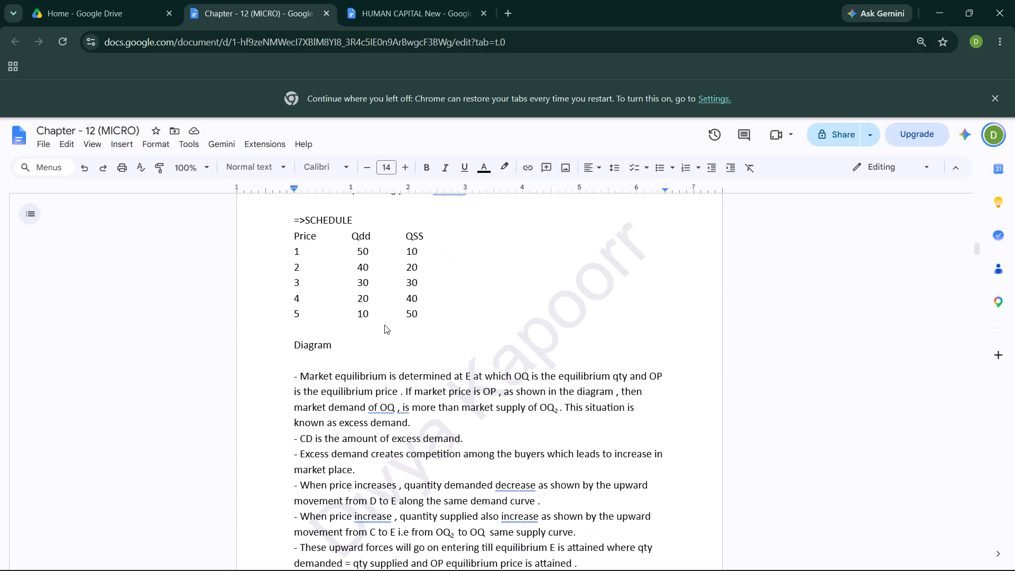
# Select the empty line below the word Diagram in the excess demand answer.
pyautogui.doubleClick(345, 357)
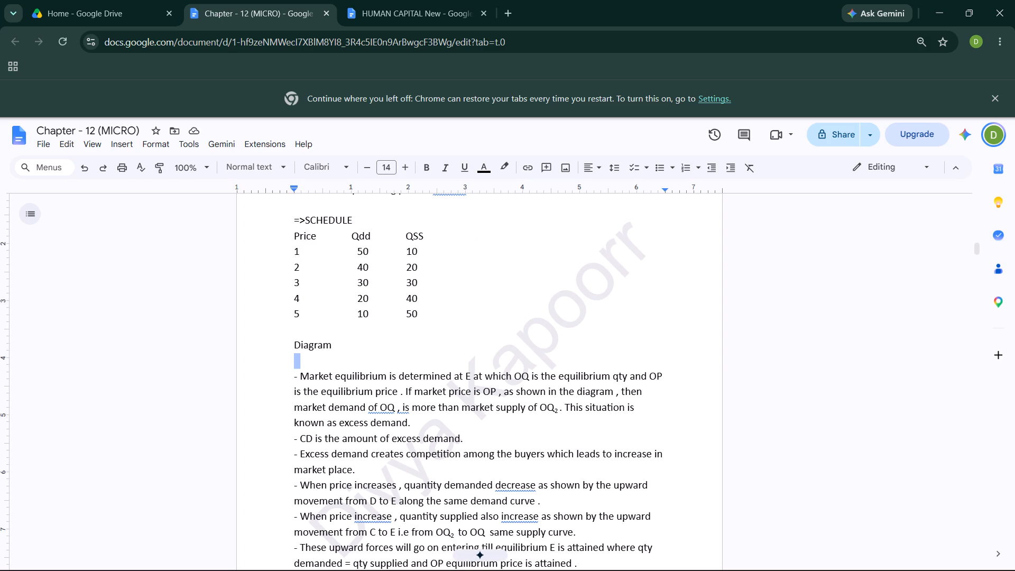
# Place the text cursor on the empty line below the word Diagram, under the price schedule in the excess demand answer.
pyautogui.click(345, 357)
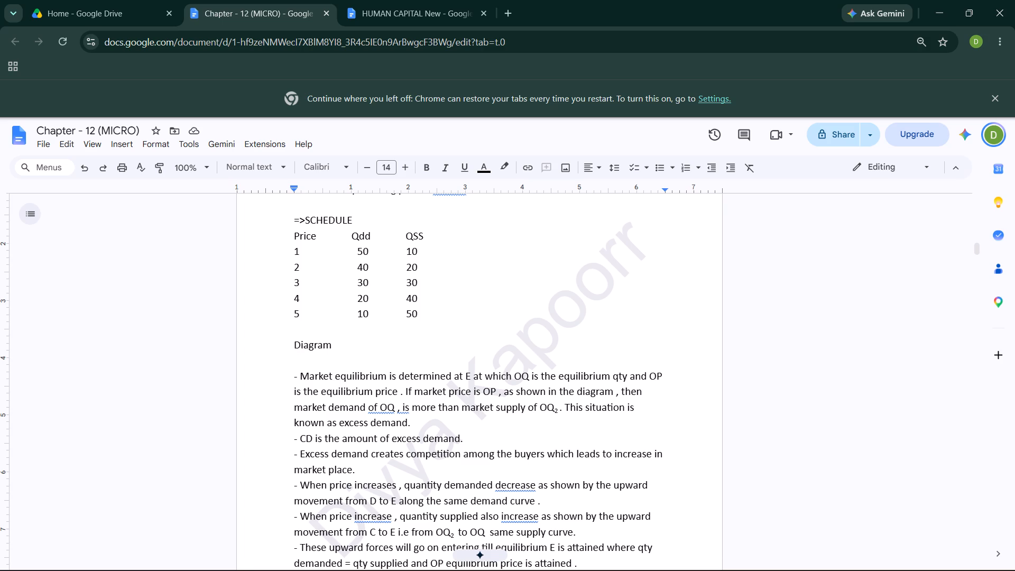
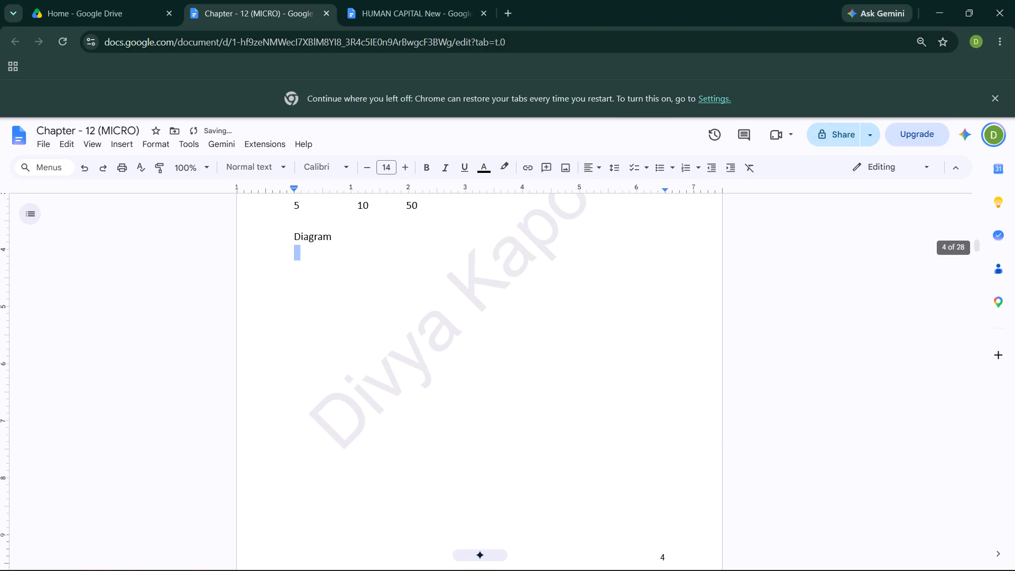
# Undo the last two edits in the Chapter - 12 (MICRO) document.
pyautogui.hotkey('ctrl', 'z')
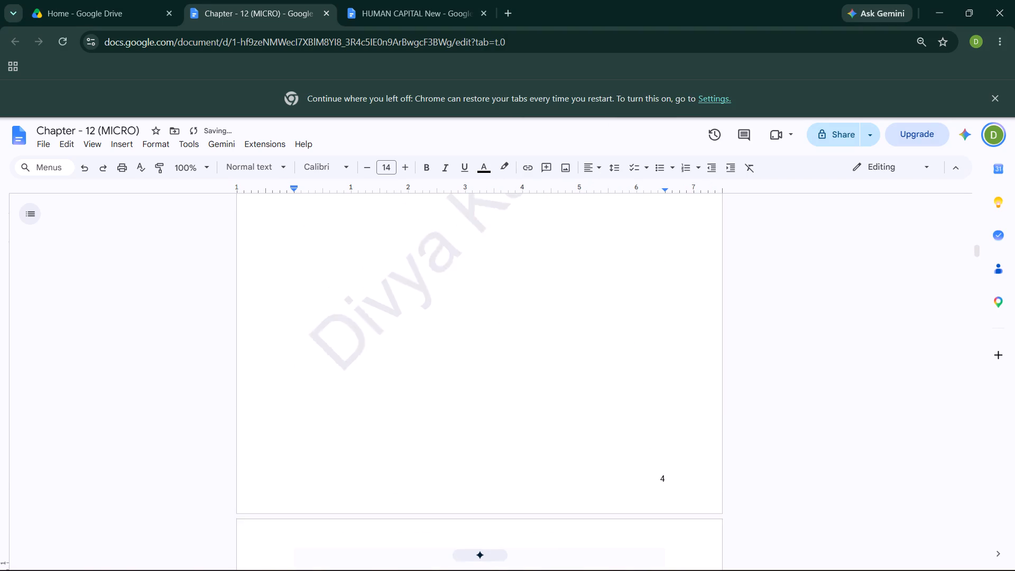
pyautogui.hotkey('ctrl', 'z')
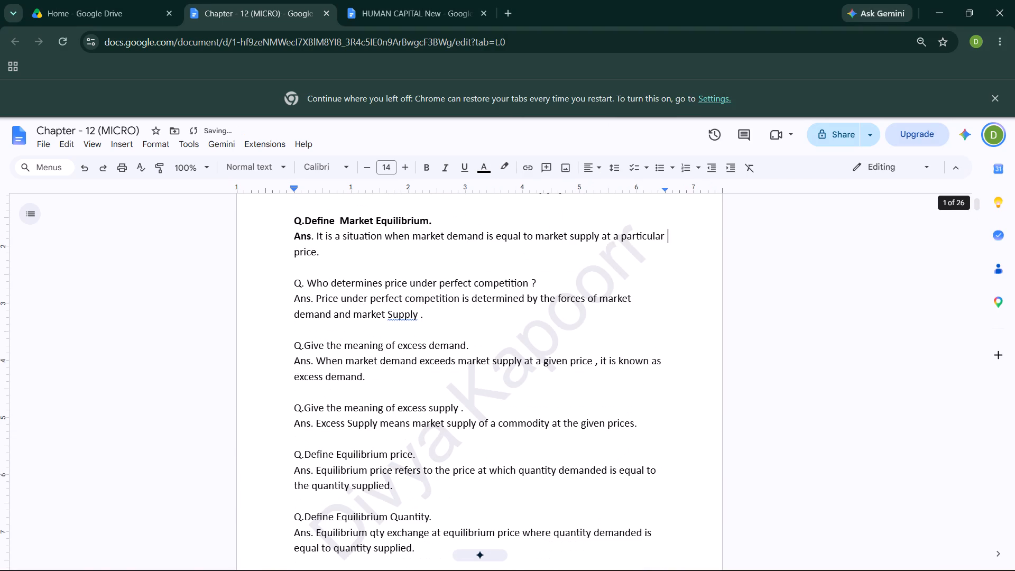
# Look through the Chapter - 12 (MICRO) document from its title to the excess demand explanation that follows the Diagram placeholder.
pyautogui.keyDown('ctrl'); pyautogui.scroll(-5, 364, 328); pyautogui.keyUp('ctrl')
pyautogui.keyDown('ctrl'); pyautogui.scroll(4, 362, 328); pyautogui.keyUp('ctrl')
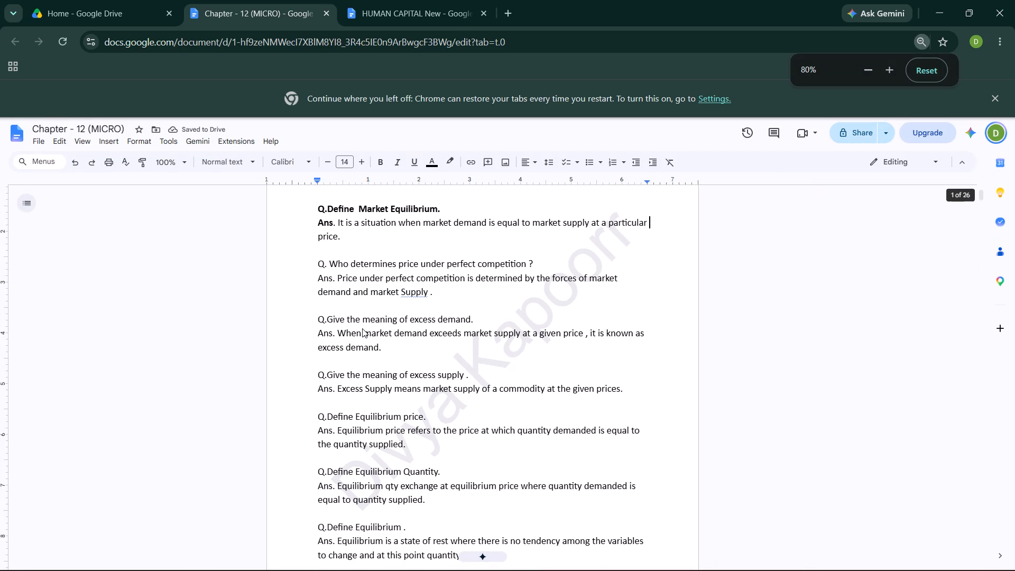
pyautogui.scroll(6, 439, 325)
pyautogui.scroll(-3, 441, 325)
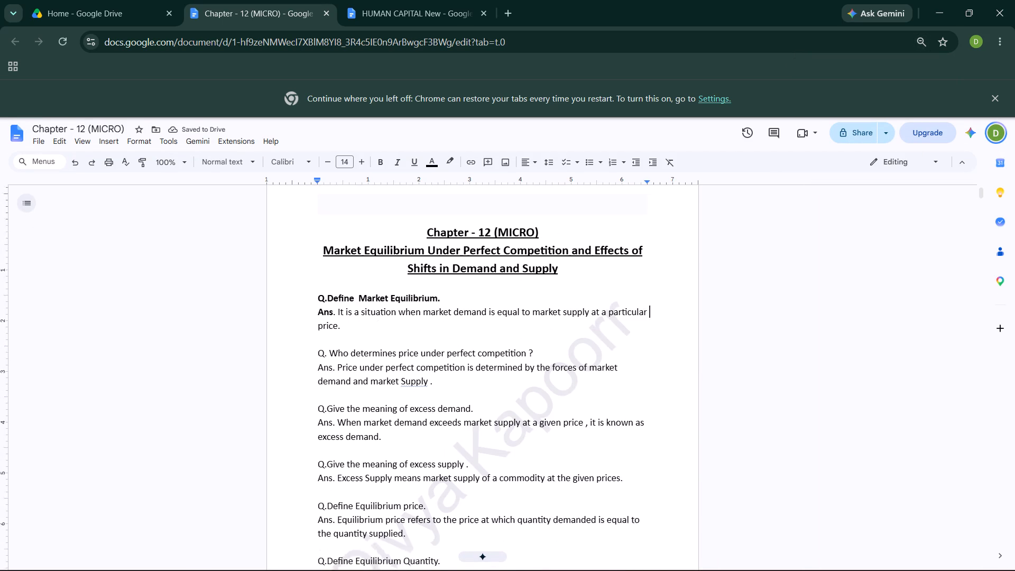
pyautogui.scroll(-7, 441, 325)
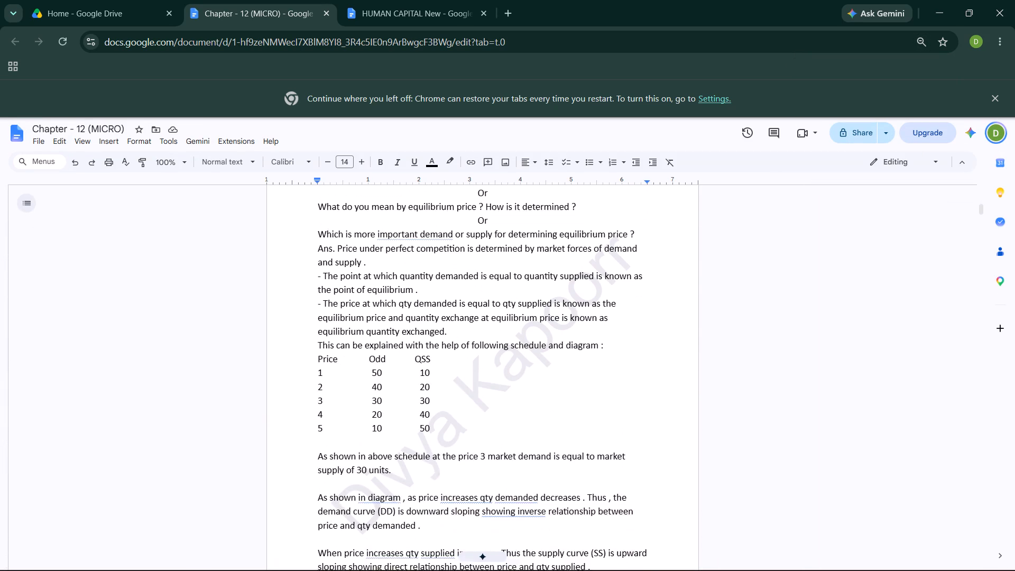
pyautogui.scroll(-3, 413, 321)
pyautogui.scroll(-5, 374, 299)
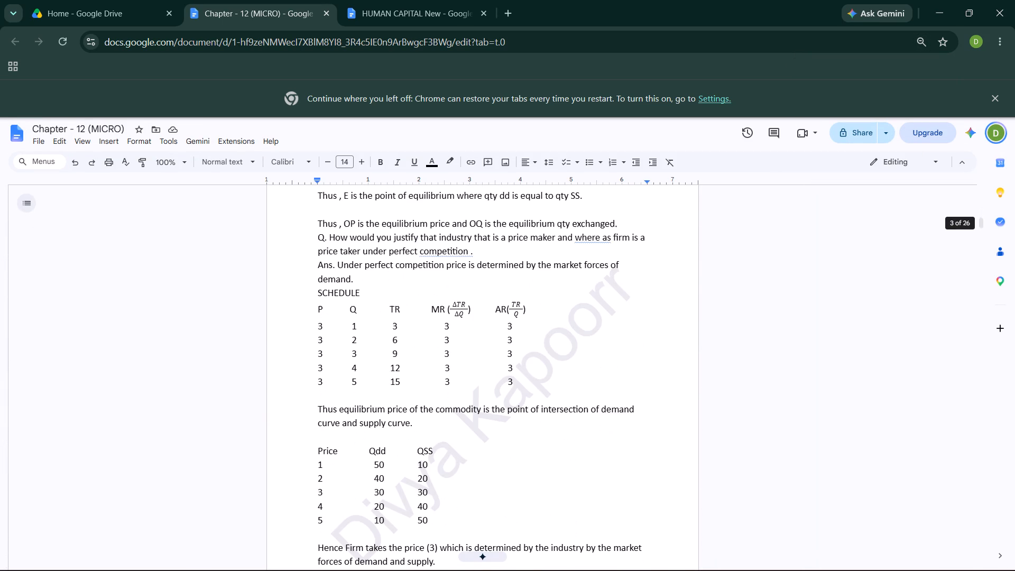
pyautogui.scroll(-8, 374, 301)
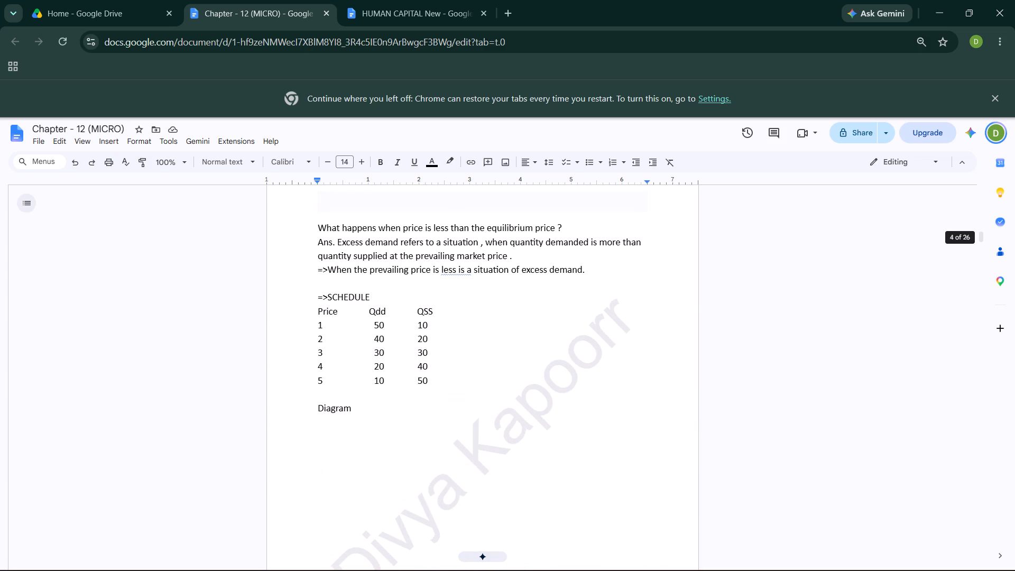
pyautogui.scroll(-7, 353, 316)
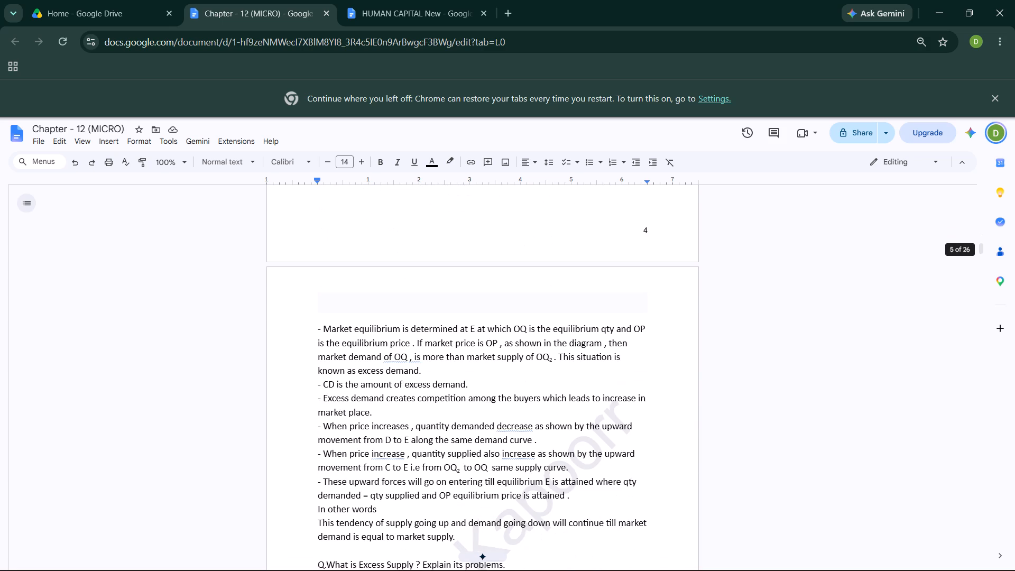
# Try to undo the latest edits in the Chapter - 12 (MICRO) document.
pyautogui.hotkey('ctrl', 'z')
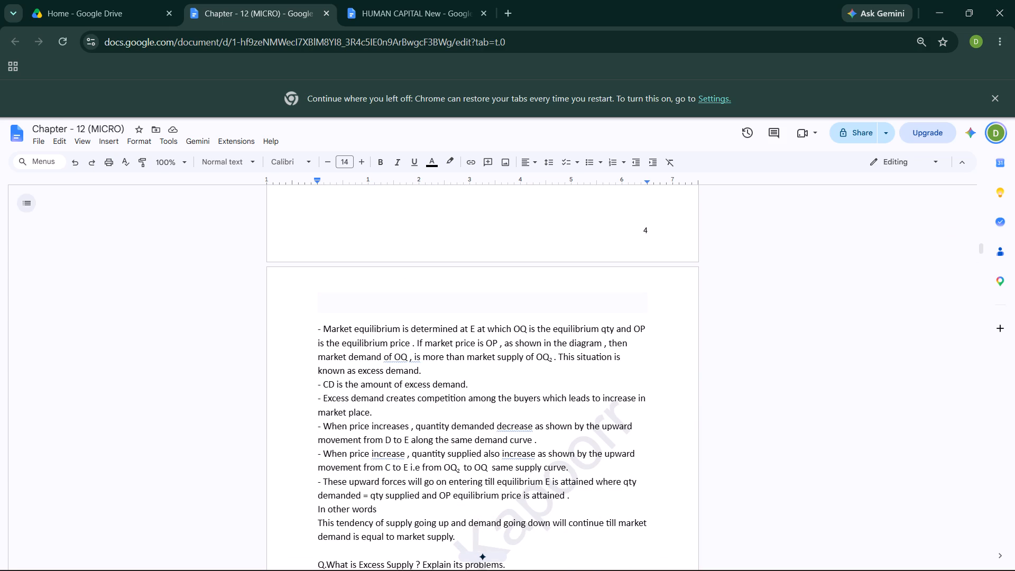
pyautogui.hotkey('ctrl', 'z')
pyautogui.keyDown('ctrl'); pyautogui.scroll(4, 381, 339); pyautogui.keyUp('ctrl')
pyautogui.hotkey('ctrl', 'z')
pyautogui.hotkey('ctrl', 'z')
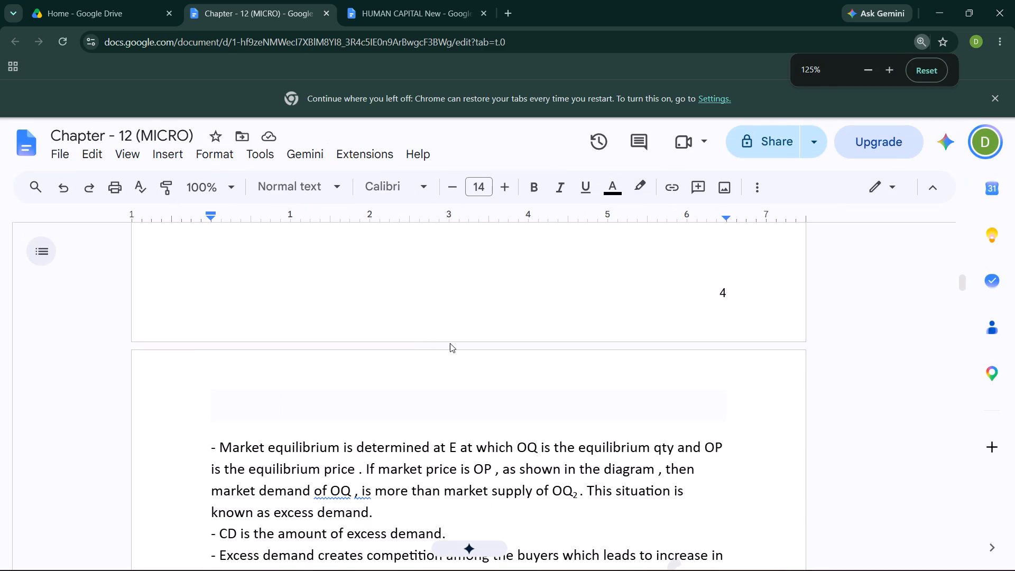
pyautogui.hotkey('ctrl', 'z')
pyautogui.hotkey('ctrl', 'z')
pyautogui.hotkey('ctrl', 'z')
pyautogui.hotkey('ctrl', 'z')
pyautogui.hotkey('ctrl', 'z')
# Remove the large gap below the word Diagram in the excess demand answer, leaving one empty line before the explanation.
pyautogui.scroll(3, 548, 351)
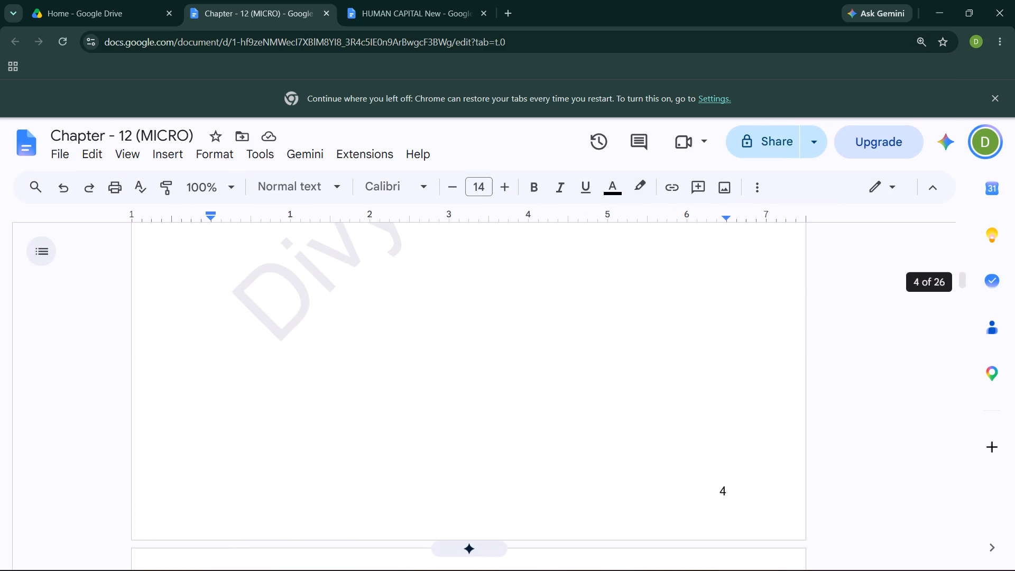
pyautogui.scroll(-4, 421, 349)
pyautogui.scroll(9, 404, 339)
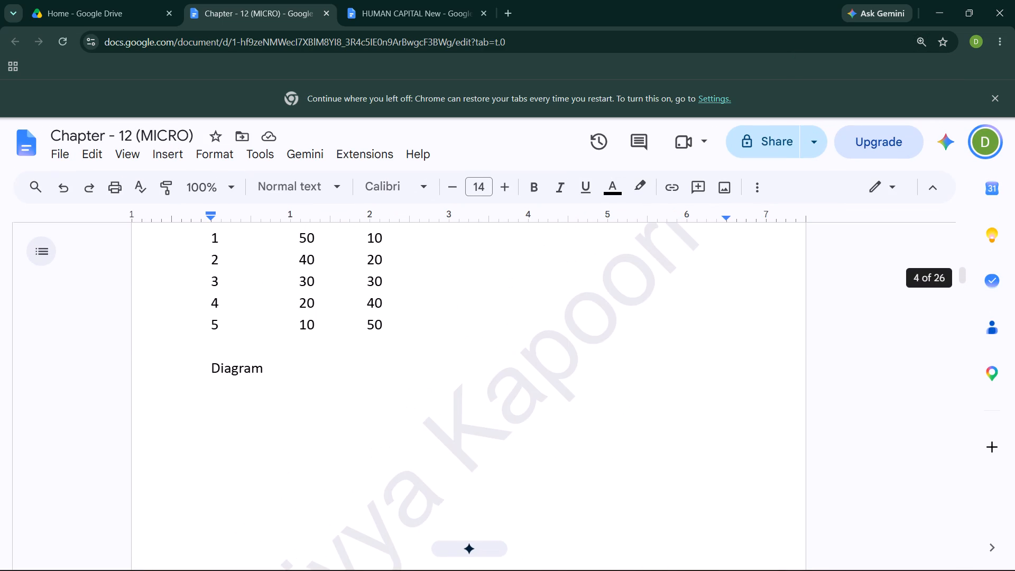
pyautogui.doubleClick(344, 436)
pyautogui.click(346, 434)
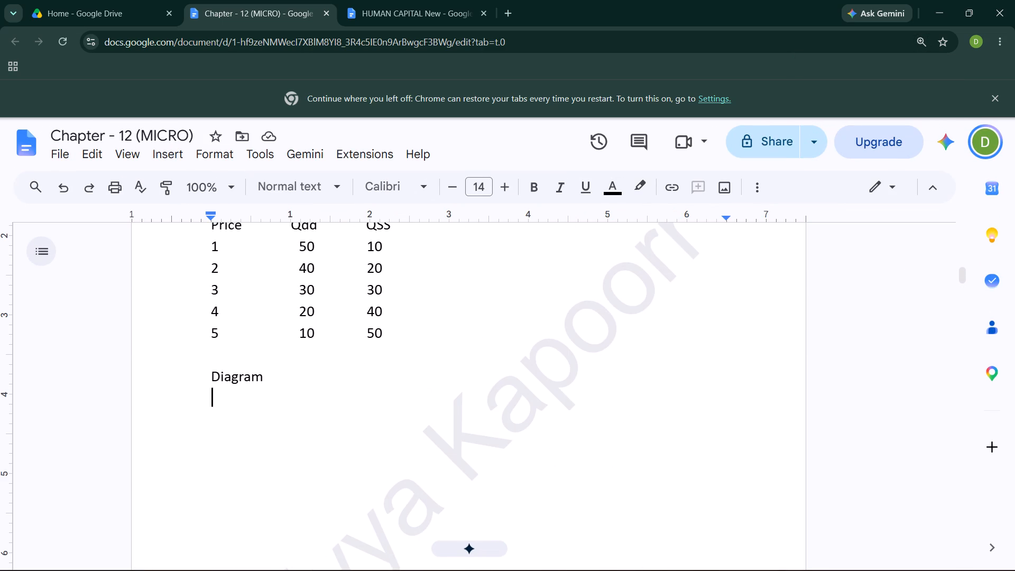
pyautogui.press('BackSpace')
pyautogui.press('Return')
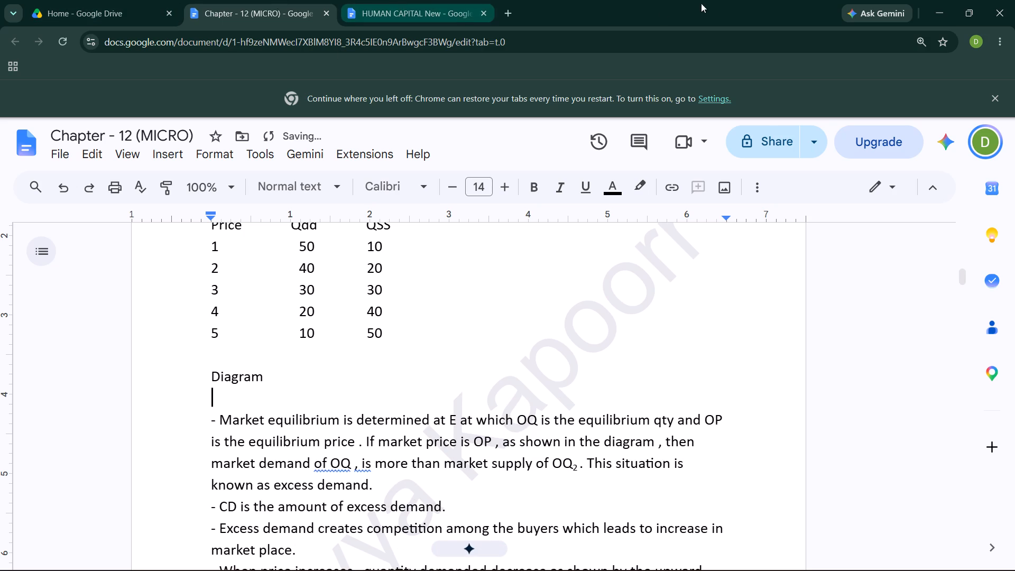
# Change the document's text watermark to "Divya Learning Hub", keeping it diagonal and behind the text, and apply it.
pyautogui.keyDown('ctrl'); pyautogui.scroll(-1, 658, 340); pyautogui.keyUp('ctrl')
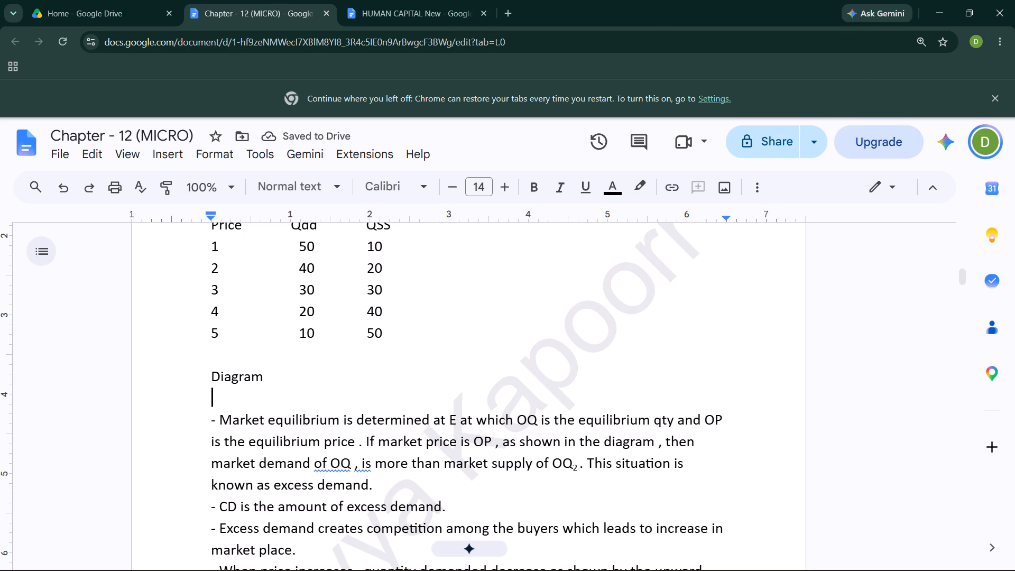
pyautogui.keyDown('ctrl'); pyautogui.scroll(-1, 658, 340); pyautogui.keyUp('ctrl')
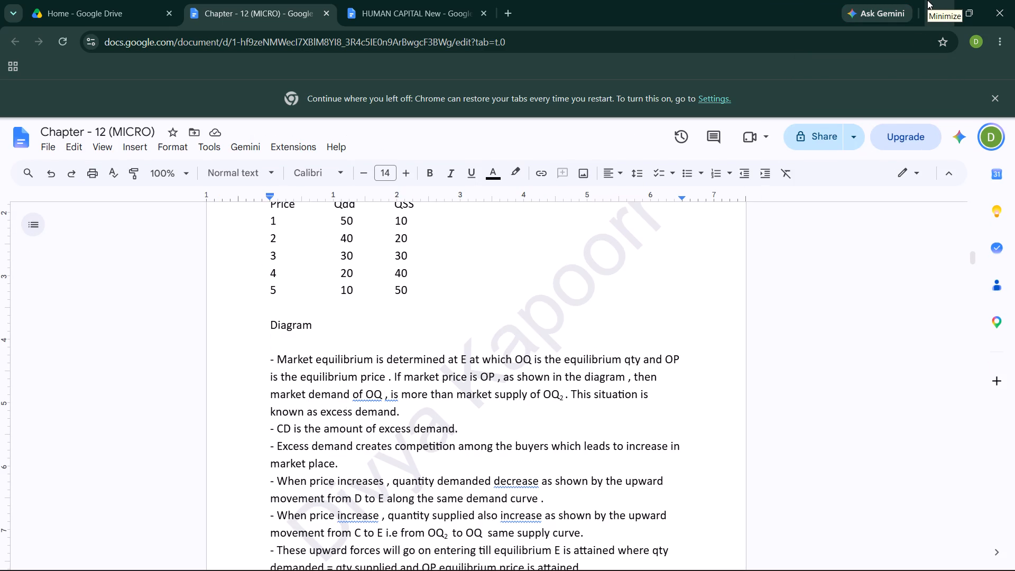
pyautogui.scroll(3, 497, 332)
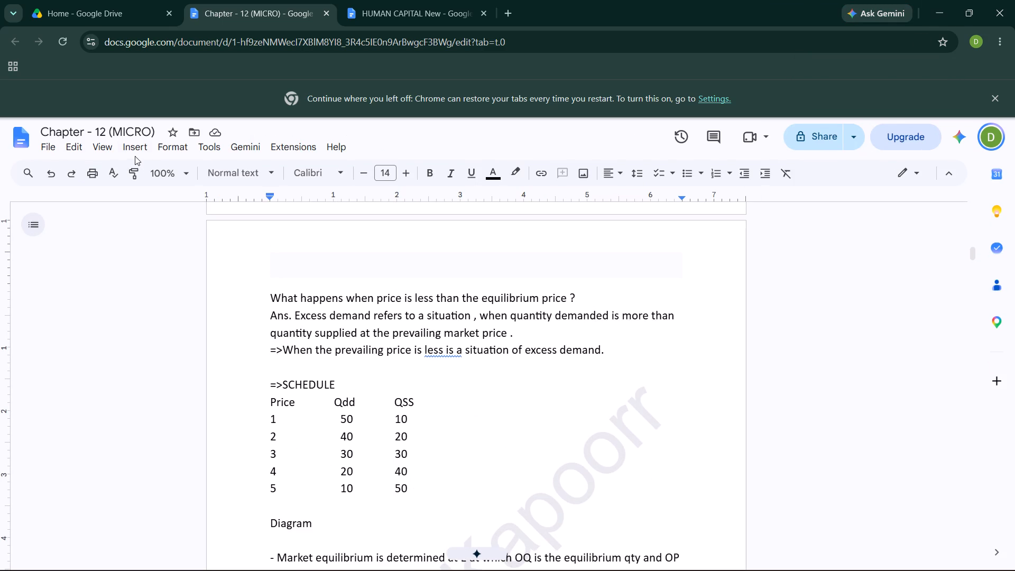
pyautogui.click(134, 145)
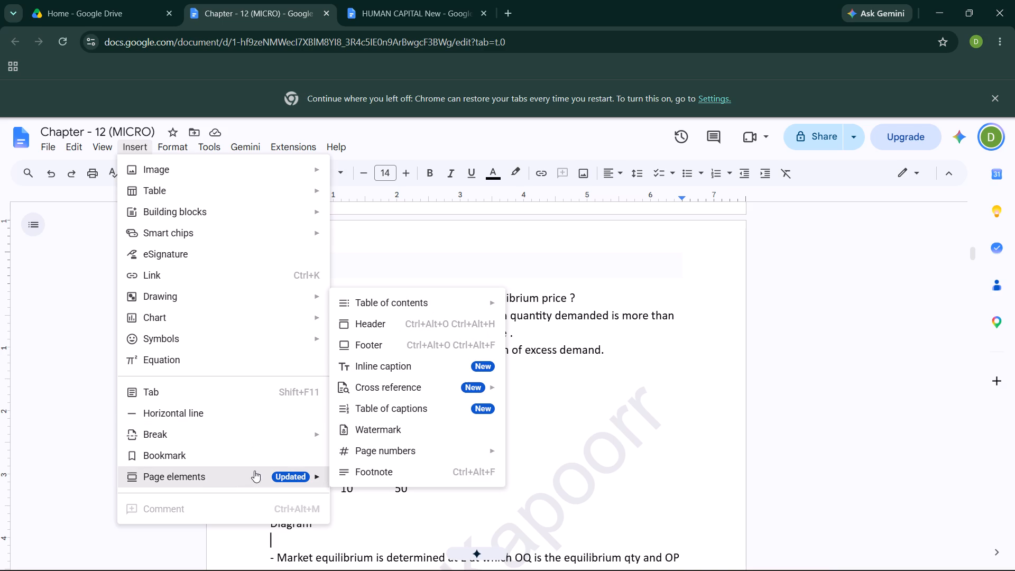
pyautogui.doubleClick(458, 429)
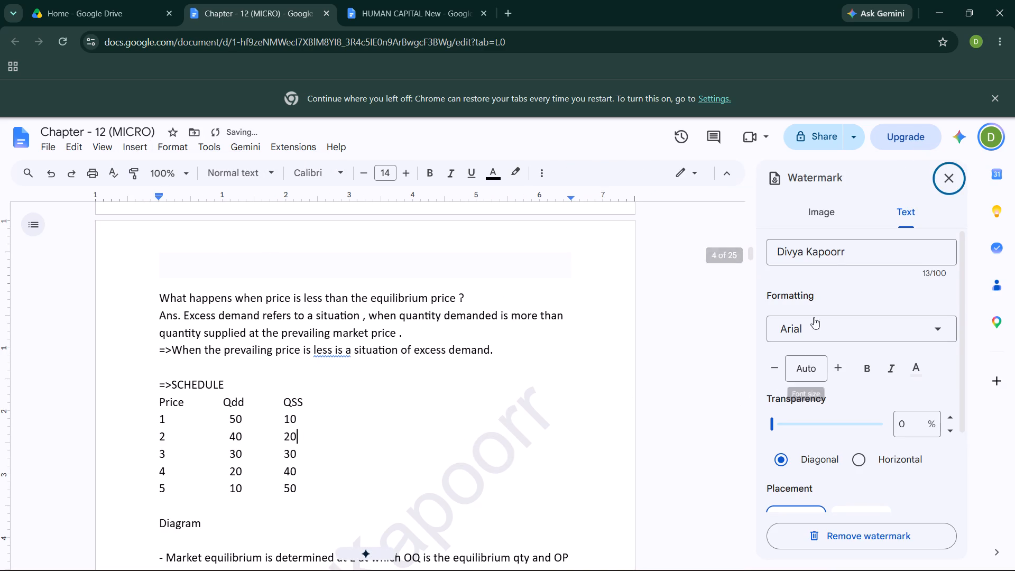
pyautogui.doubleClick(825, 250)
pyautogui.write('Leae')
pyautogui.press('BackSpace')
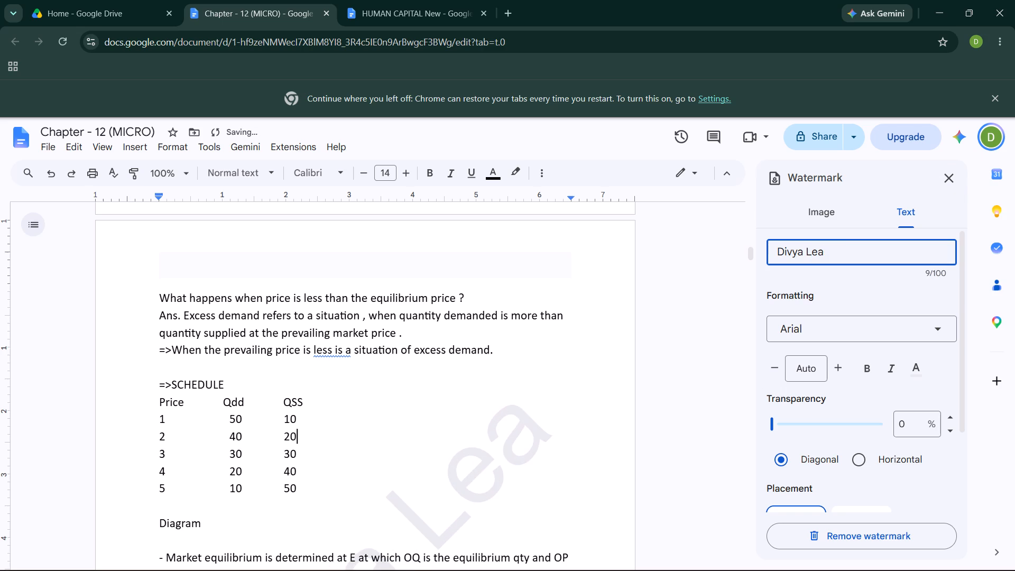
pyautogui.write('rning Hub')
pyautogui.scroll(-5, 728, 358)
pyautogui.scroll(-6, 906, 353)
pyautogui.scroll(-6, 624, 385)
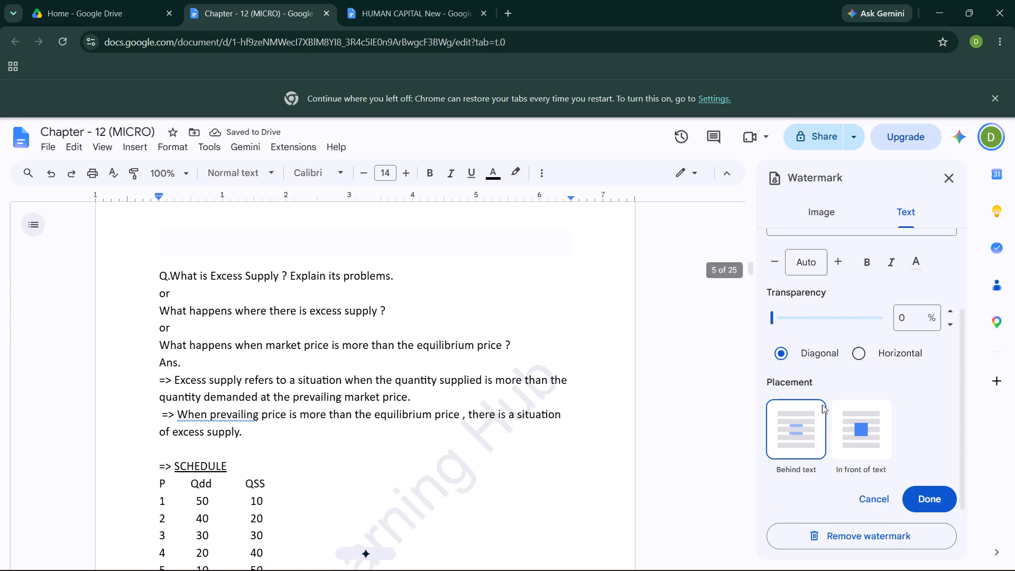
pyautogui.click(932, 501)
# Check the new watermark across the pages from the excess demand answer back to the title and the equilibrium price schedule.
pyautogui.scroll(6, 481, 291)
pyautogui.scroll(9, 526, 342)
pyautogui.scroll(-6, 523, 346)
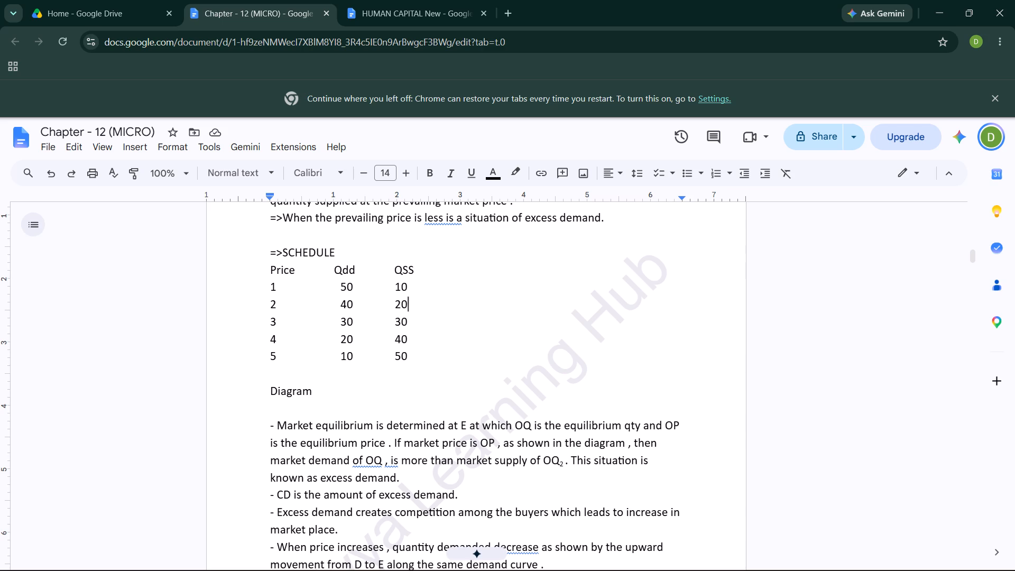
pyautogui.scroll(2, 483, 411)
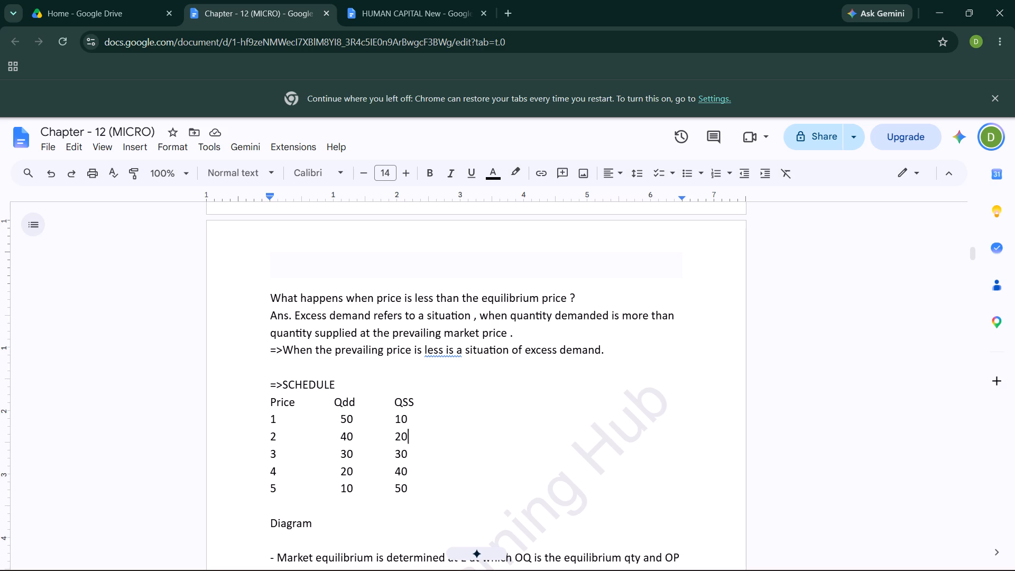
pyautogui.scroll(13, 545, 356)
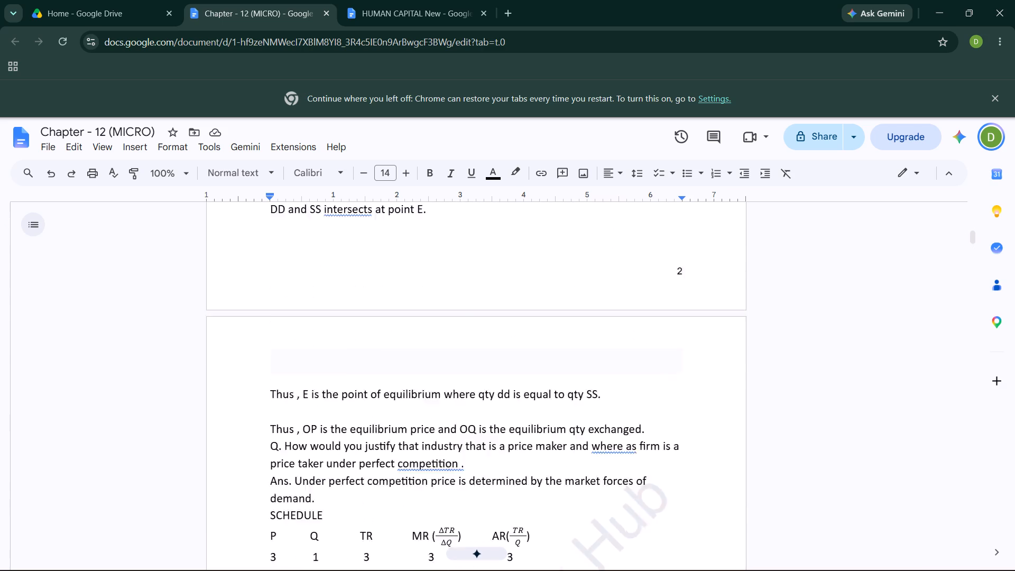
pyautogui.scroll(10, 545, 358)
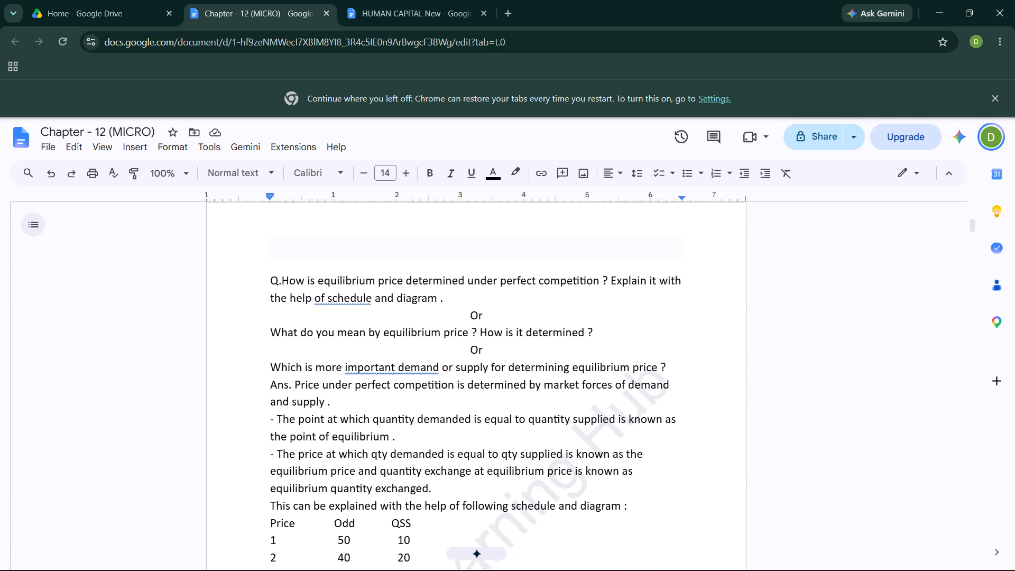
pyautogui.scroll(17, 545, 358)
pyautogui.scroll(-1, 543, 358)
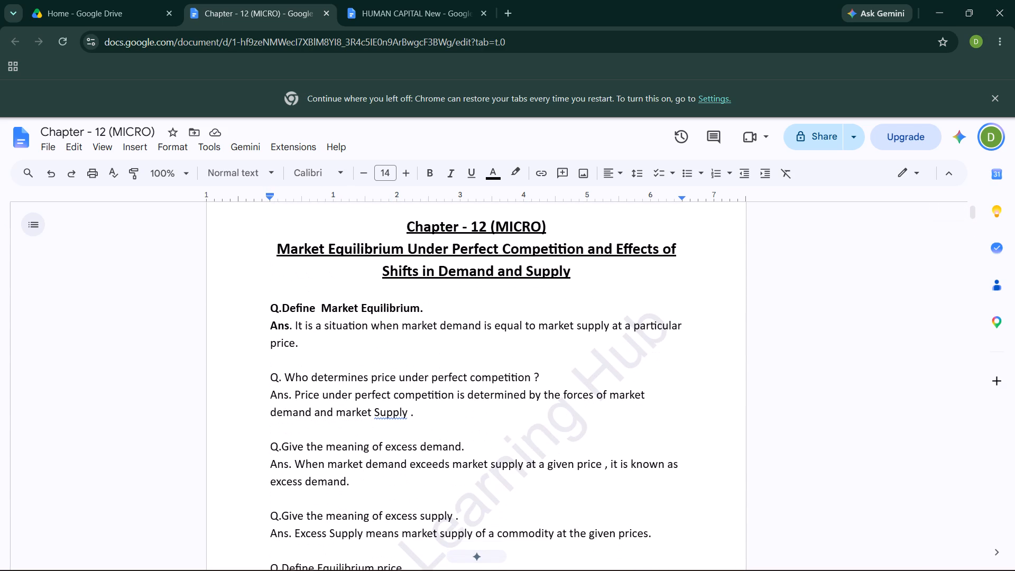
pyautogui.scroll(-13, 545, 357)
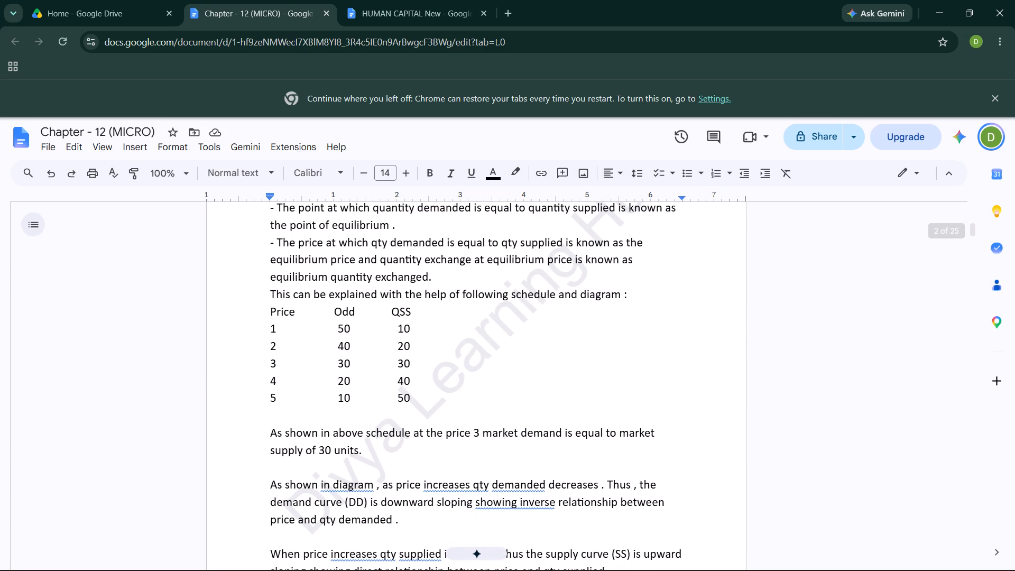
pyautogui.scroll(4, 491, 362)
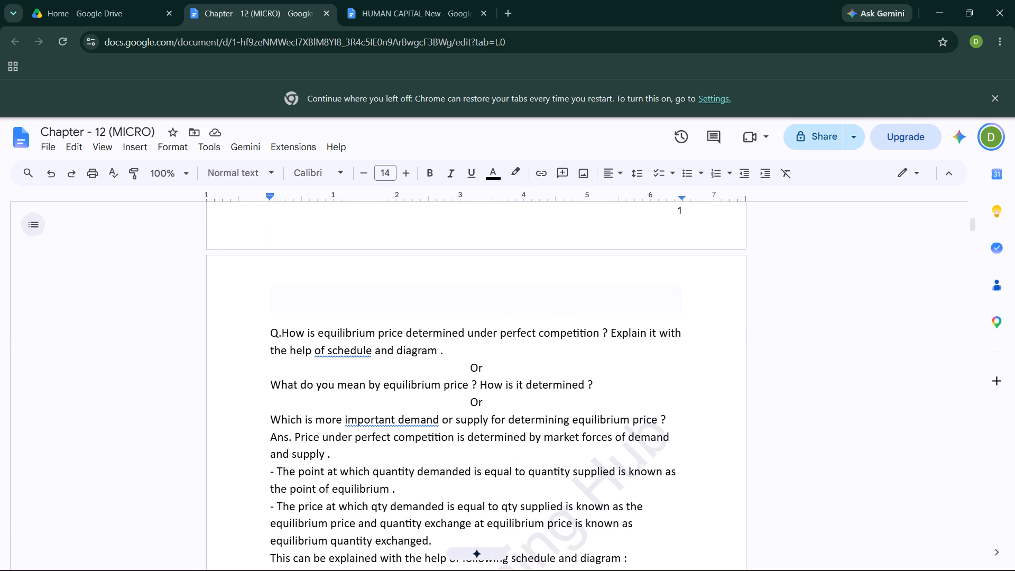
# Copy the handwritten equilibrium diagram photo from the image viewer and paste it on a new line below the price schedule in Chapter - 12 (MICRO).
pyautogui.scroll(3, 495, 361)
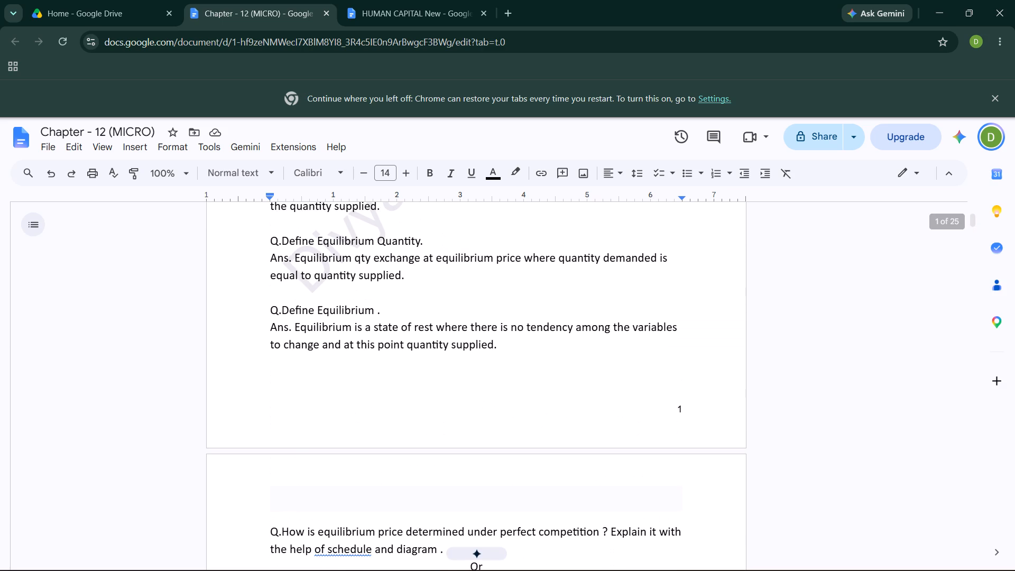
pyautogui.scroll(-9, 468, 362)
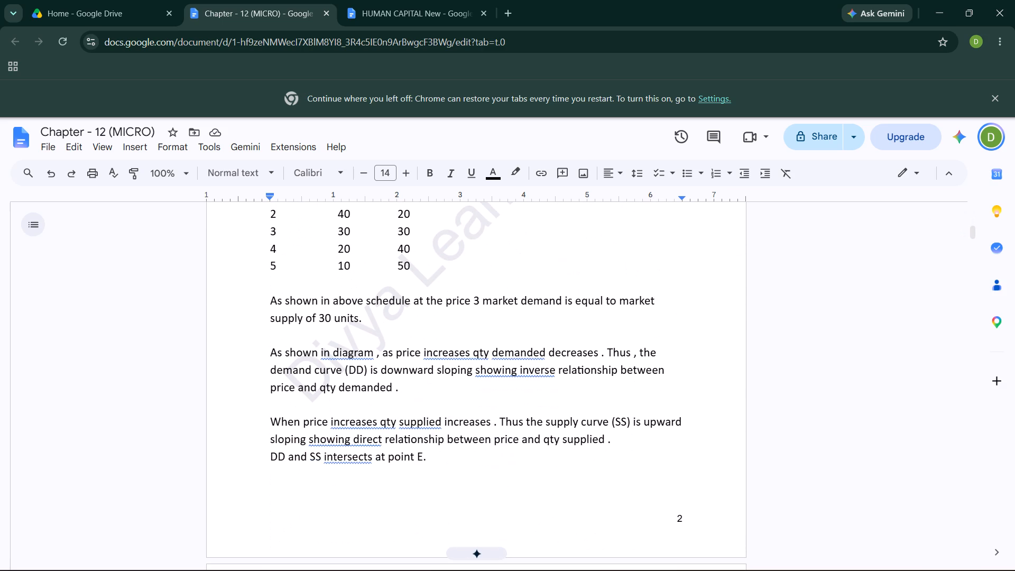
pyautogui.scroll(1, 466, 357)
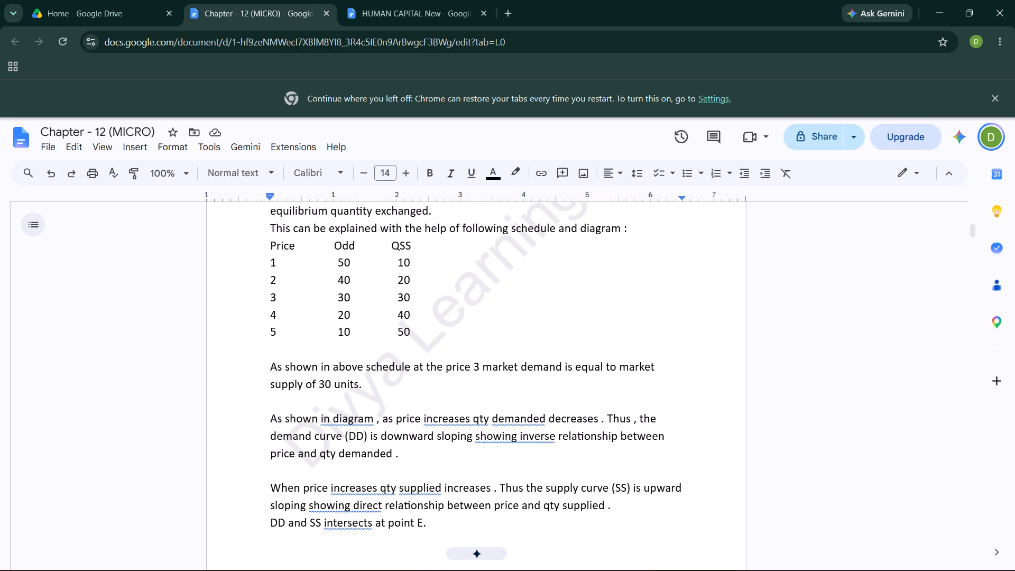
pyautogui.click(385, 348)
pyautogui.click(391, 348)
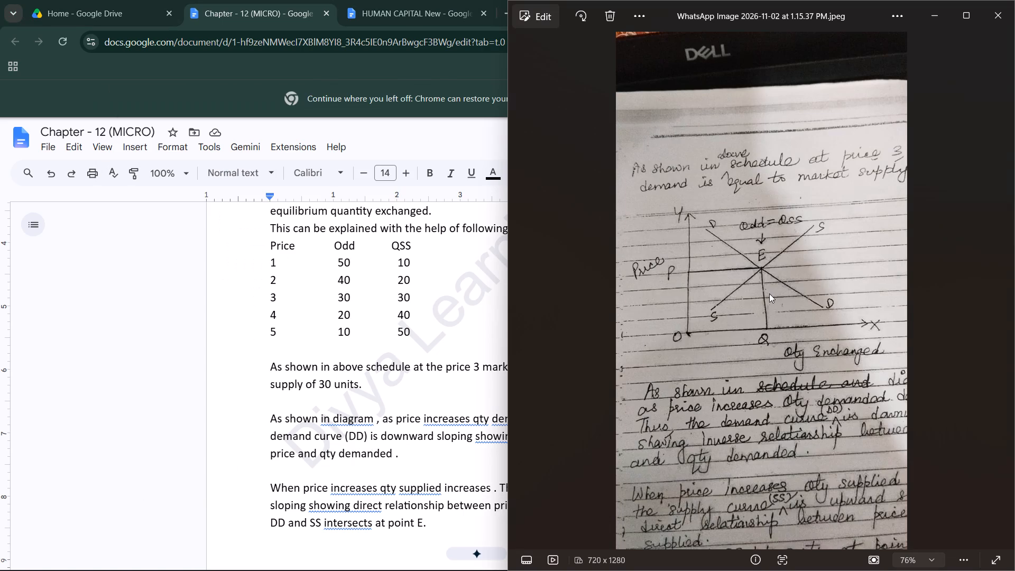
pyautogui.rightClick(771, 289)
pyautogui.click(795, 313)
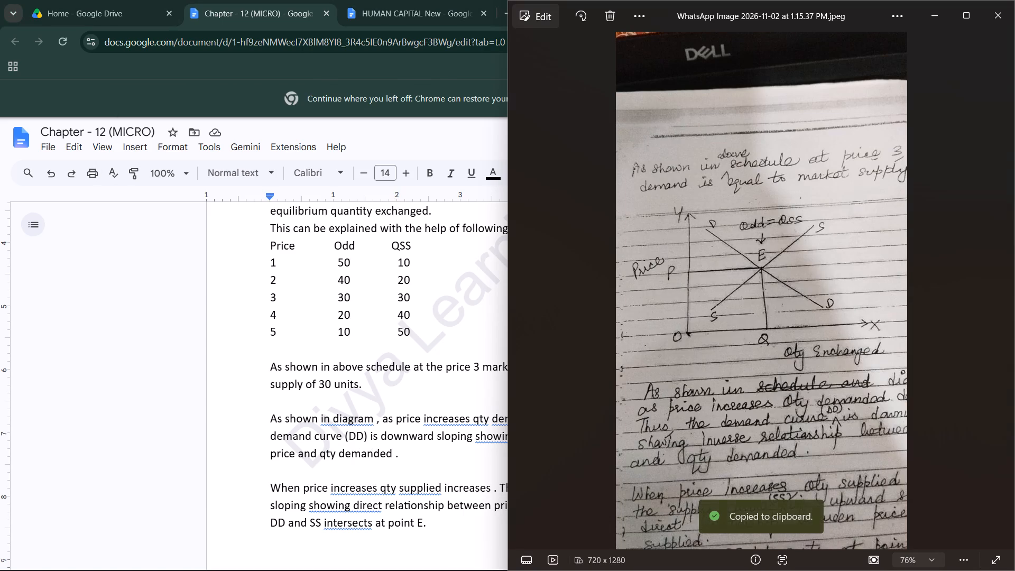
pyautogui.click(370, 349)
pyautogui.click(370, 349)
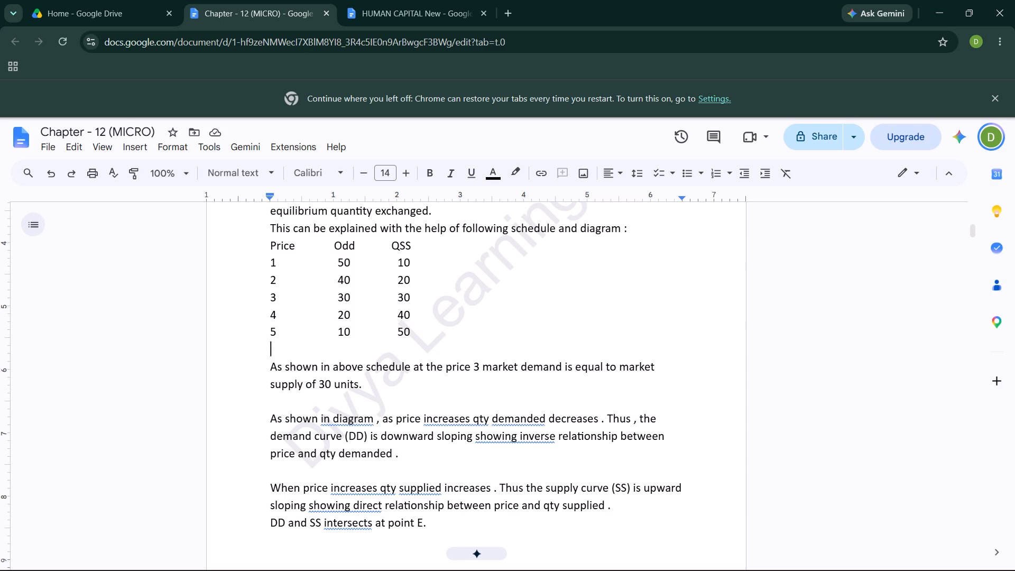
pyautogui.press('Return')
pyautogui.hotkey('ctrl', 'v')
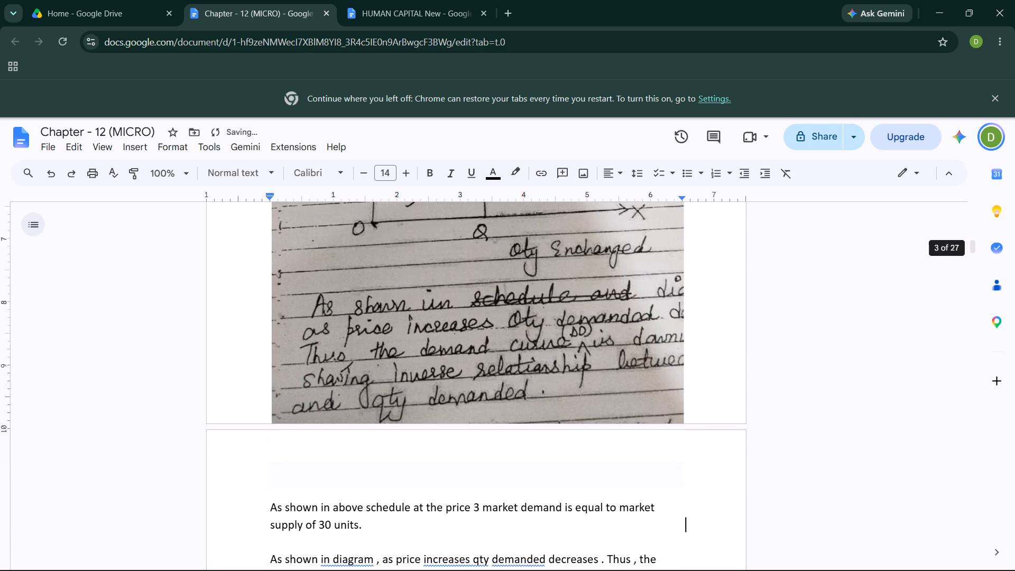
# Crop the bottom of the pasted photo up to just below the "Qty Exchanged" axis label, cutting off the handwritten explanation.
pyautogui.tripleClick(566, 299)
pyautogui.click(566, 299)
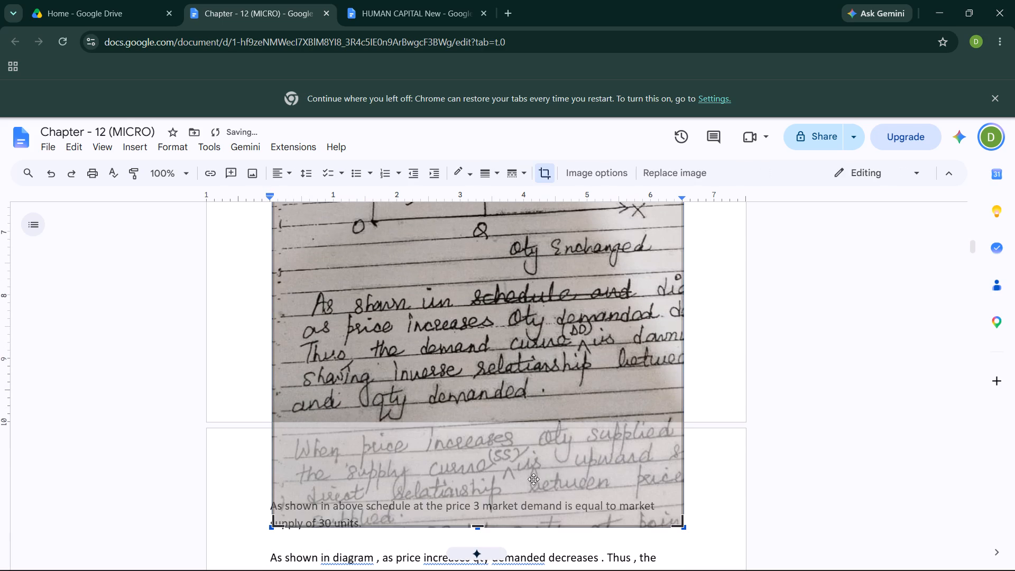
pyautogui.moveTo(482, 527); pyautogui.dragTo(528, 286)
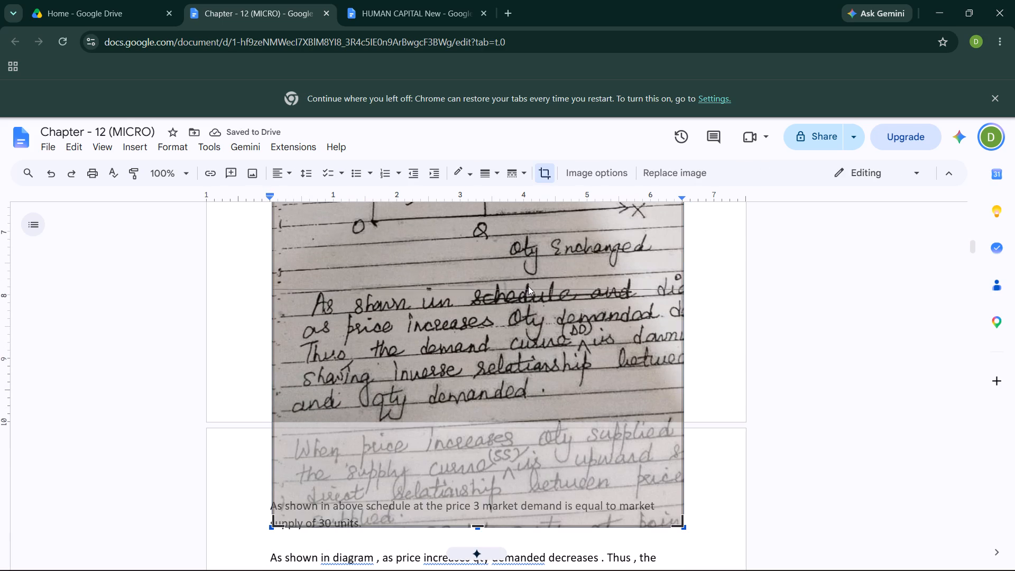
pyautogui.moveTo(528, 286); pyautogui.dragTo(533, 279)
# Crop the top of the pasted photo down towards the diagram, cutting off the laptop edge and the handwritten lines above the axes.
pyautogui.scroll(4, 557, 284)
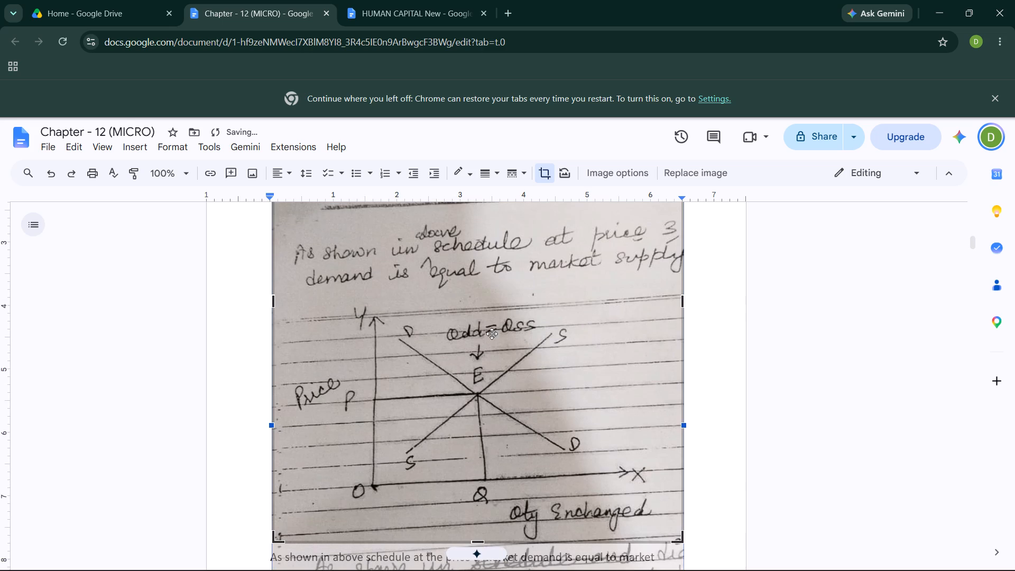
pyautogui.scroll(4, 558, 283)
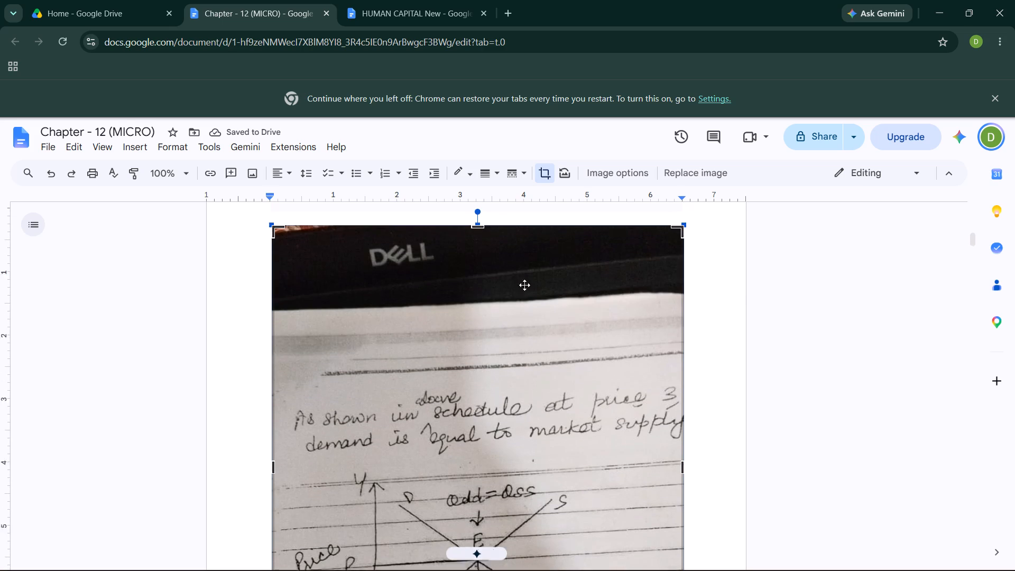
pyautogui.moveTo(479, 326); pyautogui.dragTo(477, 508)
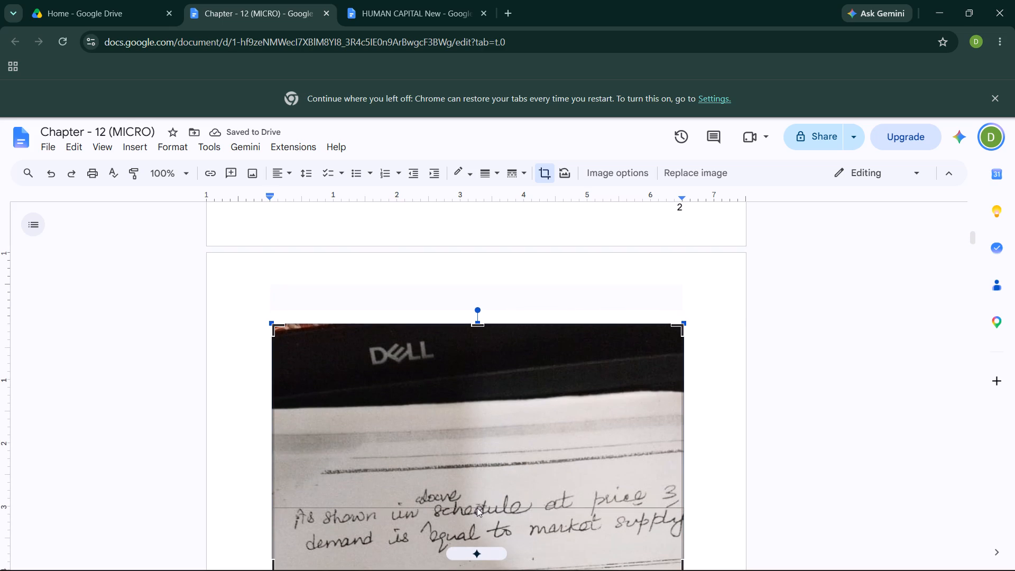
pyautogui.moveTo(477, 508); pyautogui.dragTo(520, 293)
pyautogui.scroll(-4, 495, 484)
pyautogui.scroll(1, 519, 301)
pyautogui.scroll(-3, 519, 301)
pyautogui.scroll(3, 512, 299)
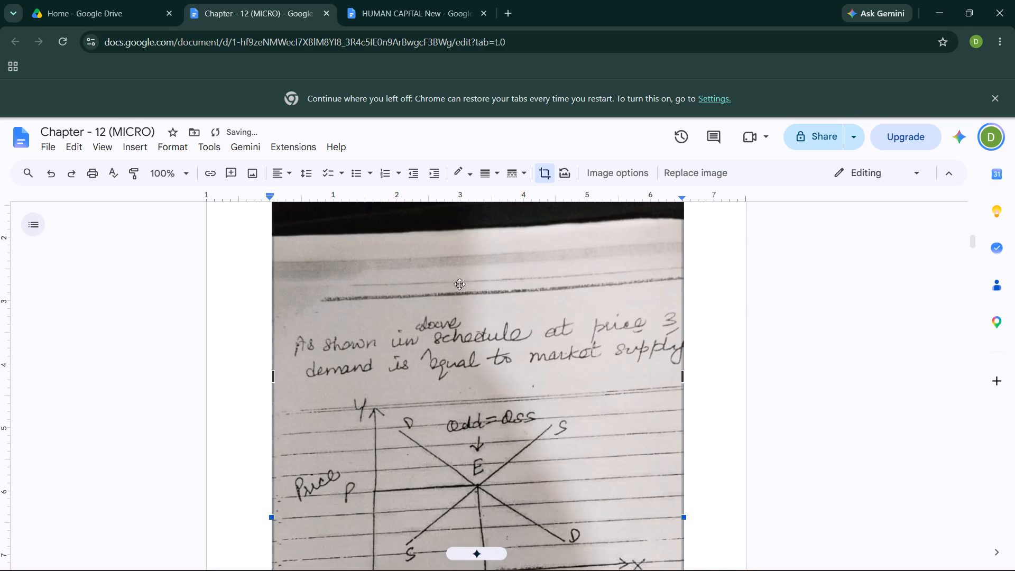
# Crop the top of the photographed equilibrium diagram to just above the Y axis, cutting off the laptop edge and handwritten sentences.
pyautogui.scroll(2, 460, 247)
pyautogui.moveTo(482, 260); pyautogui.dragTo(482, 273)
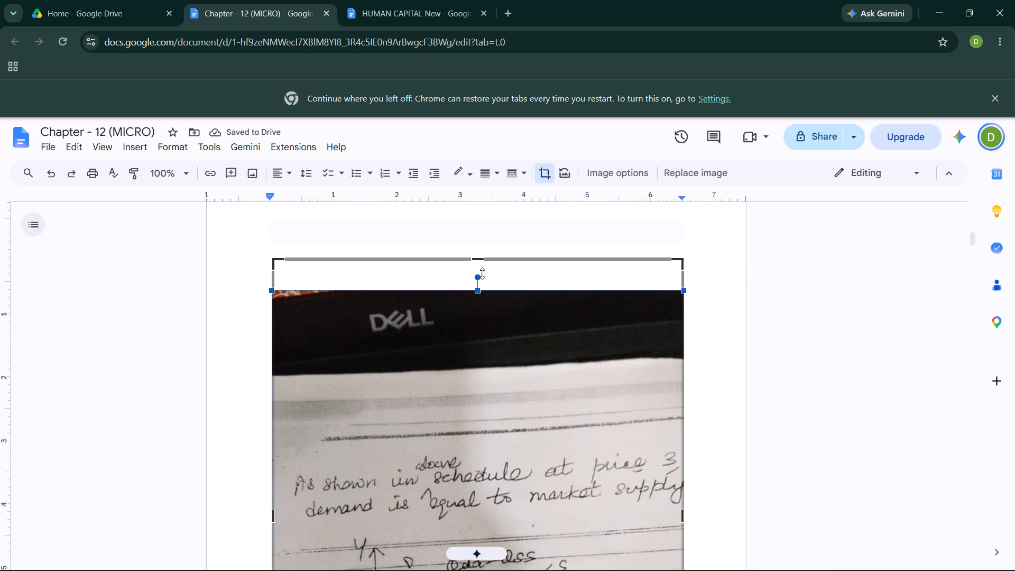
pyautogui.moveTo(482, 273); pyautogui.dragTo(491, 500)
pyautogui.click(491, 500)
pyautogui.scroll(-2, 491, 471)
pyautogui.scroll(2, 481, 393)
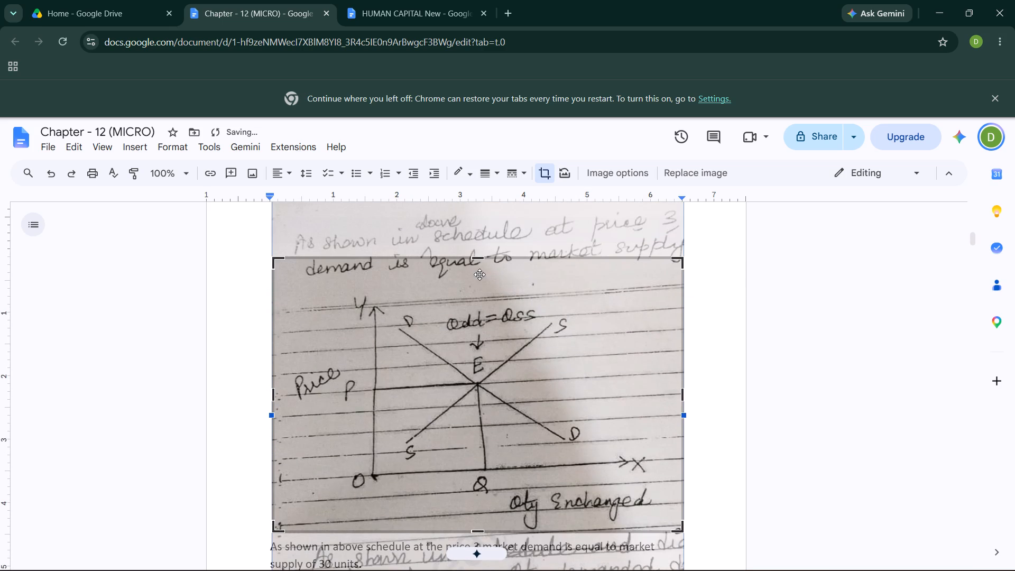
pyautogui.moveTo(479, 259); pyautogui.dragTo(477, 290)
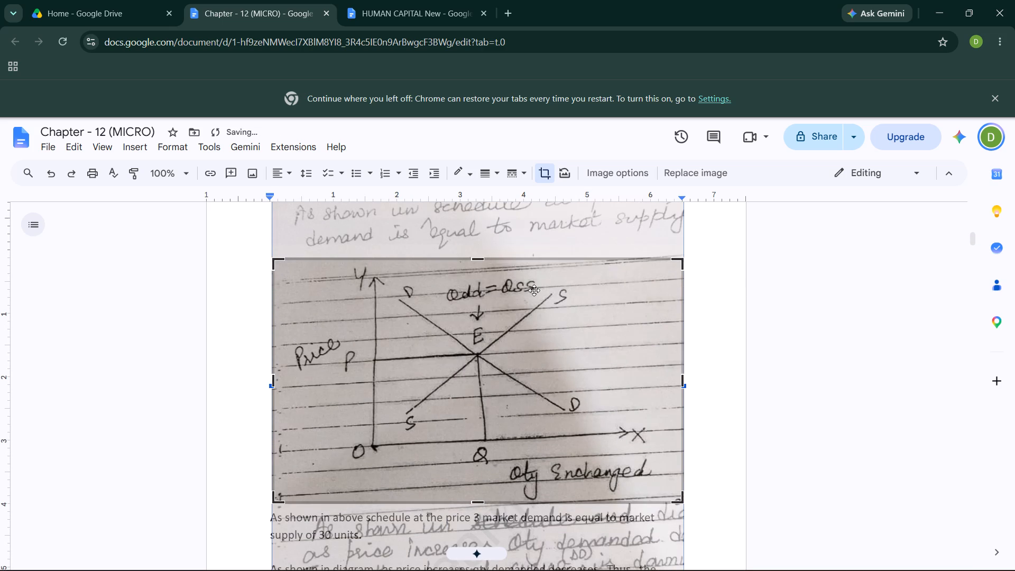
pyautogui.click(783, 432)
# Shrink the cropped equilibrium diagram to about 2.9 inches wide so it fits directly below the price schedule.
pyautogui.click(532, 448)
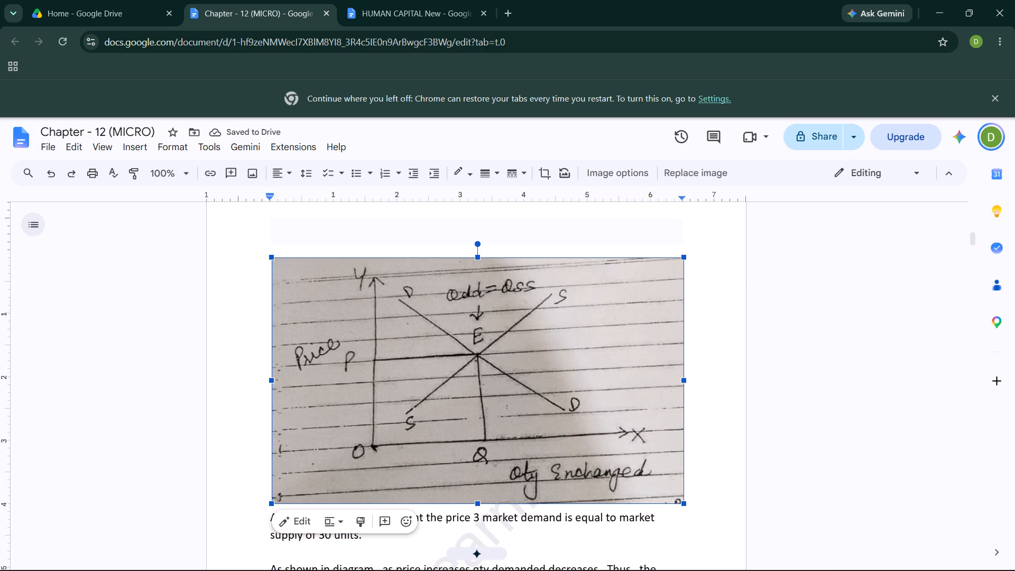
pyautogui.moveTo(681, 505); pyautogui.dragTo(427, 357)
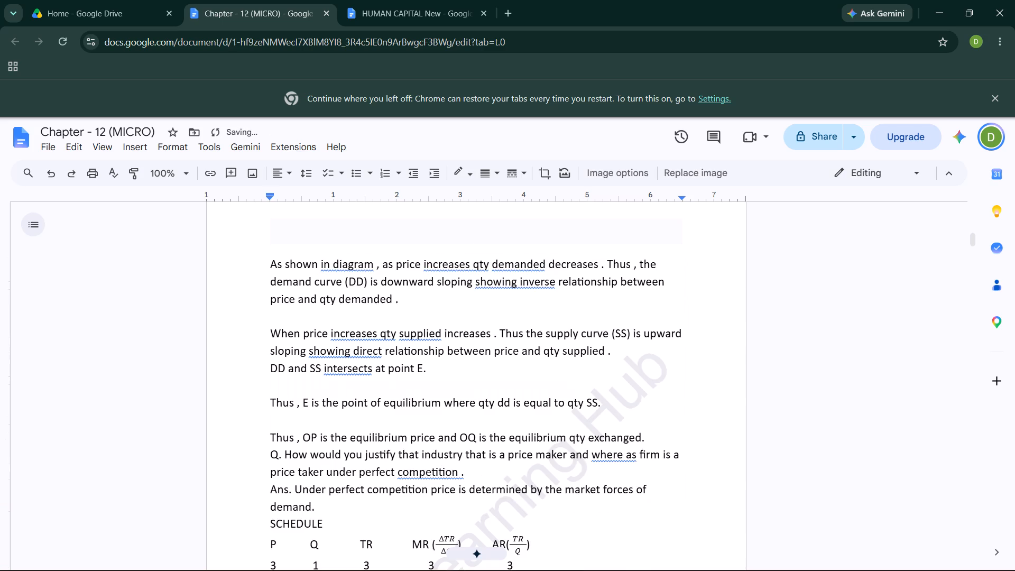
pyautogui.scroll(3, 417, 362)
pyautogui.scroll(2, 499, 386)
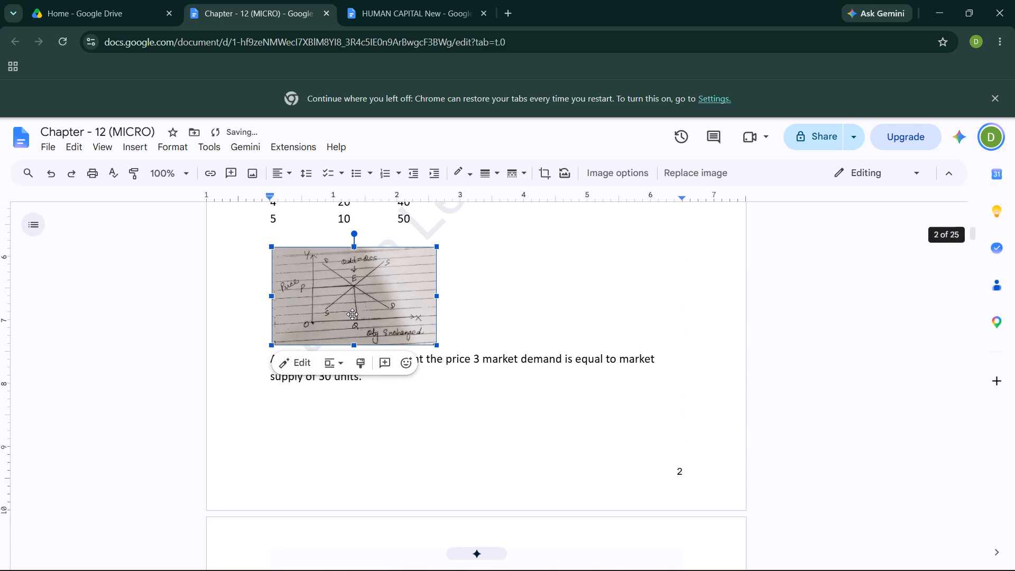
pyautogui.click(380, 302)
pyautogui.moveTo(434, 345); pyautogui.dragTo(441, 354)
pyautogui.click(339, 232)
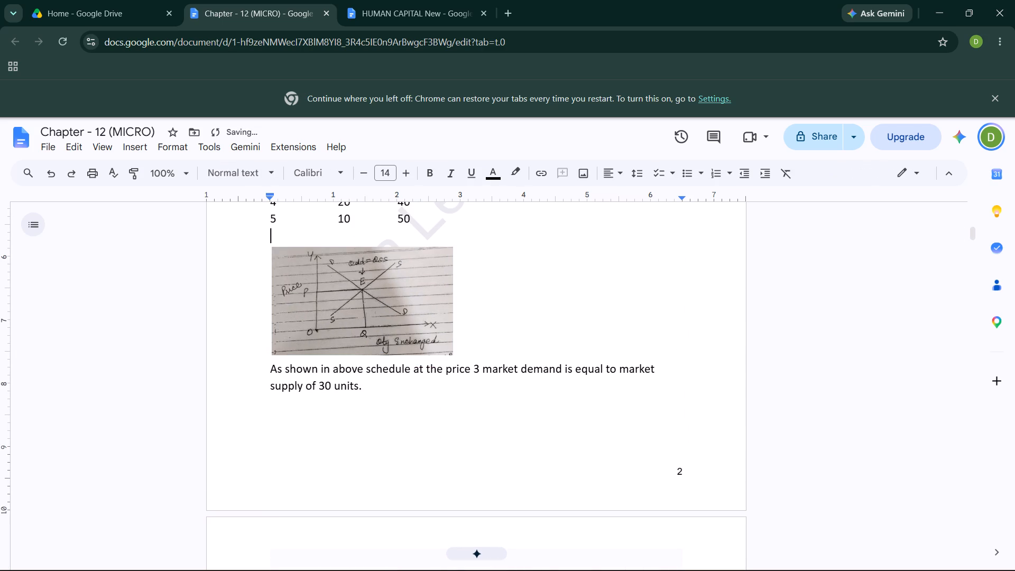
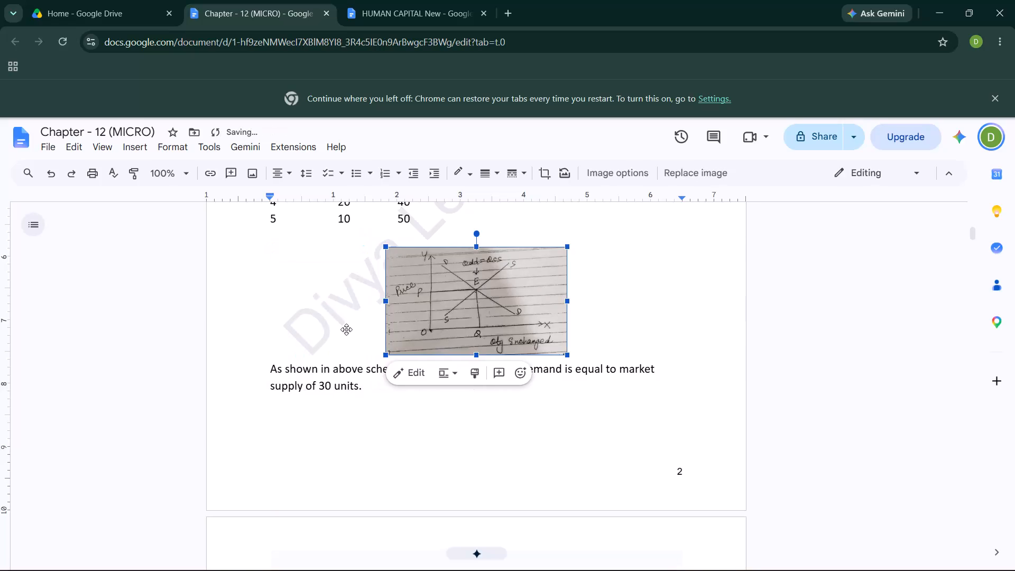
# Open the note photo WhatsApp Image 2026-11-02 at 1.15.38 PM.jpeg, containing the excess demand diagram, from the WhatsApp photo folder and copy it.
pyautogui.scroll(-1, 548, 319)
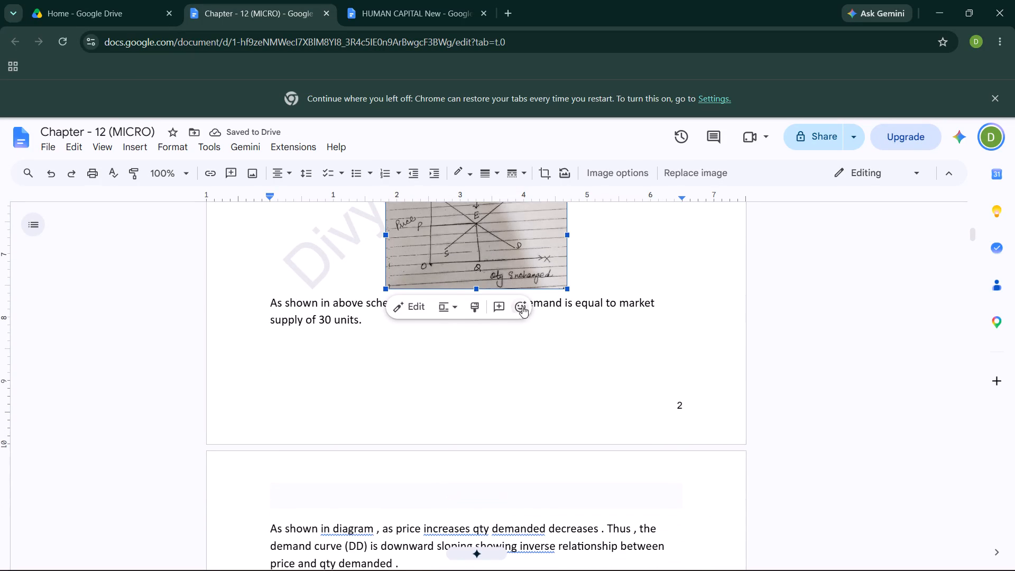
pyautogui.scroll(-2, 460, 317)
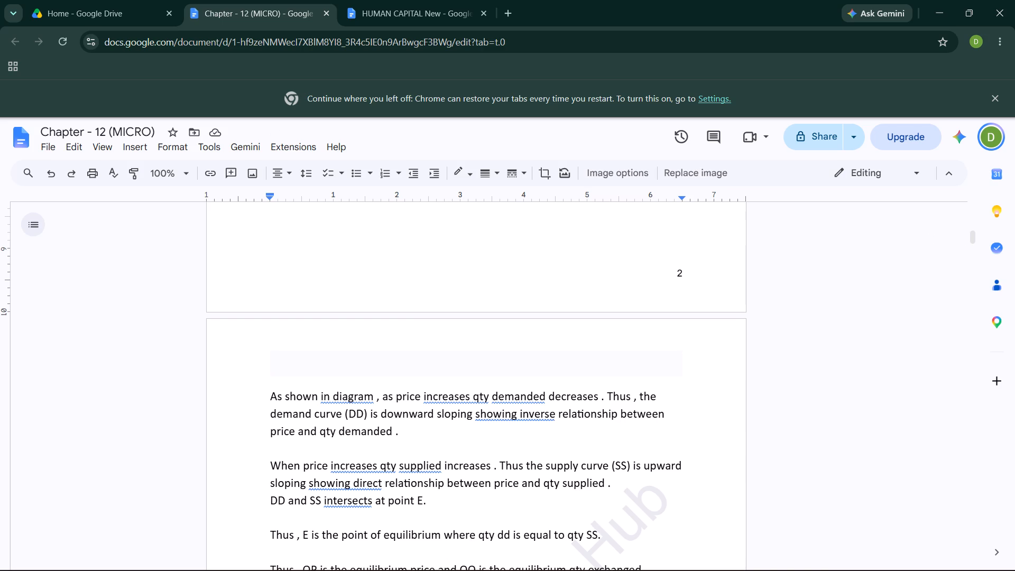
pyautogui.scroll(-3, 441, 336)
pyautogui.scroll(-2, 453, 396)
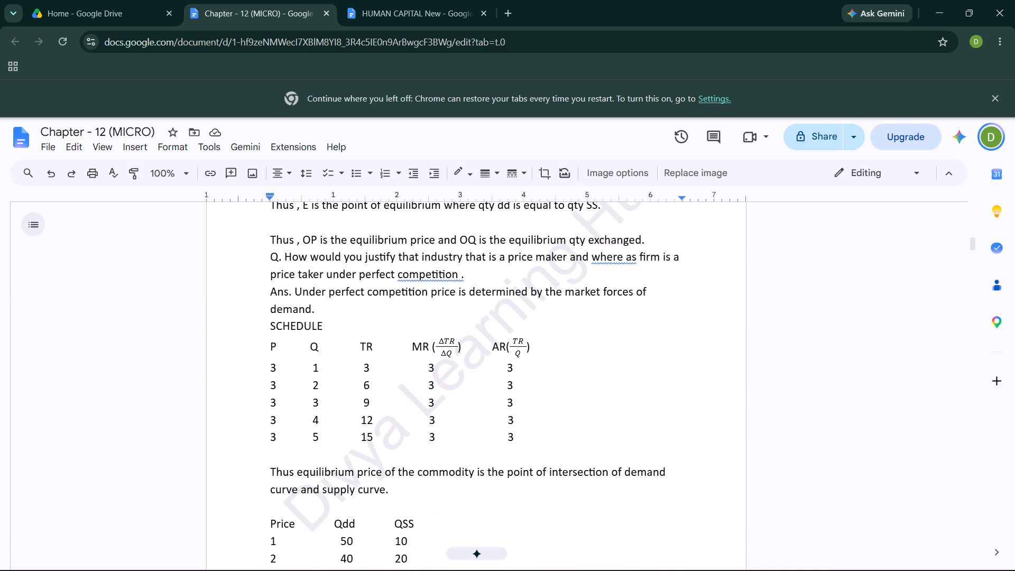
pyautogui.scroll(-7, 448, 403)
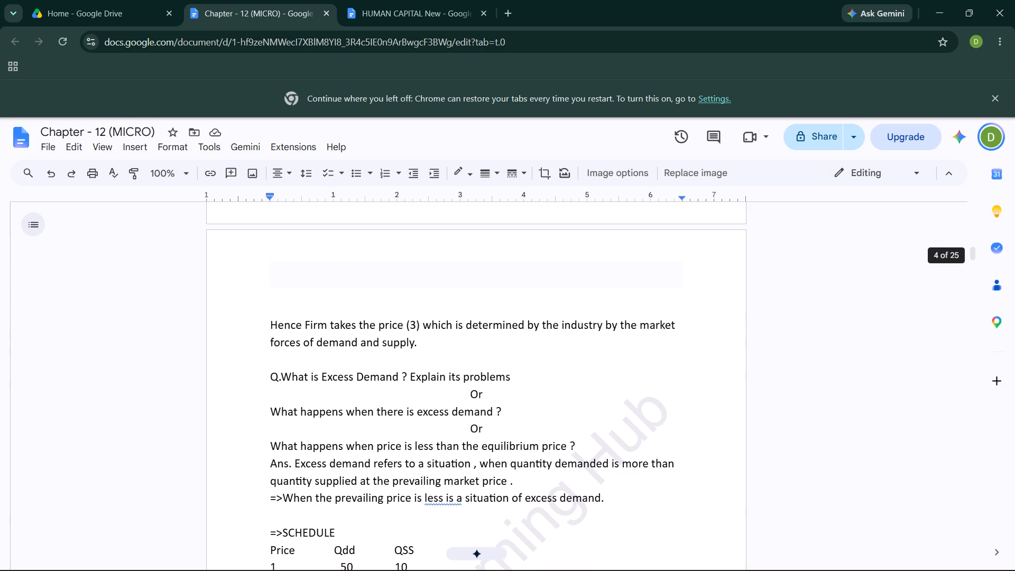
pyautogui.scroll(-4, 451, 408)
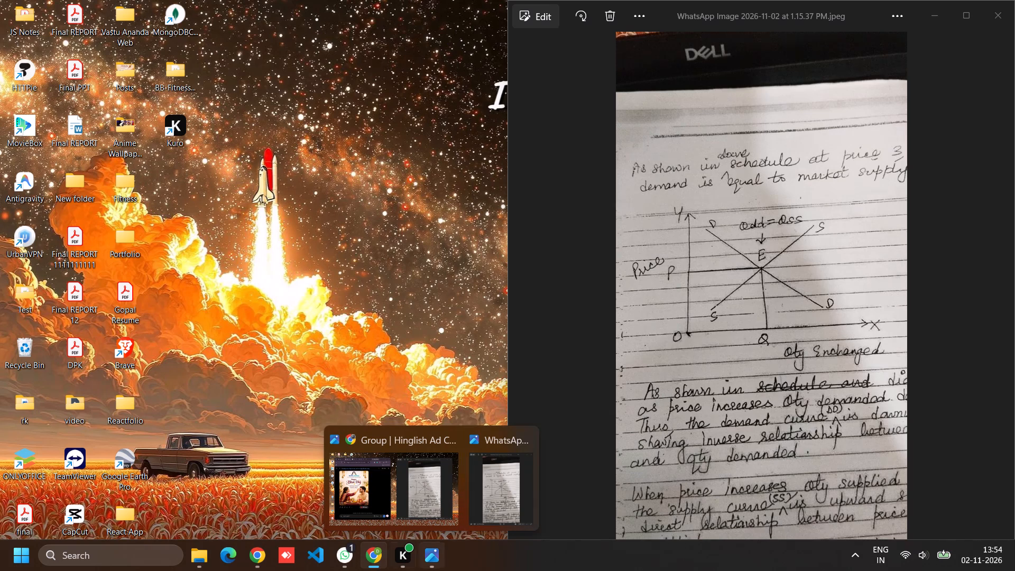
pyautogui.click(205, 561)
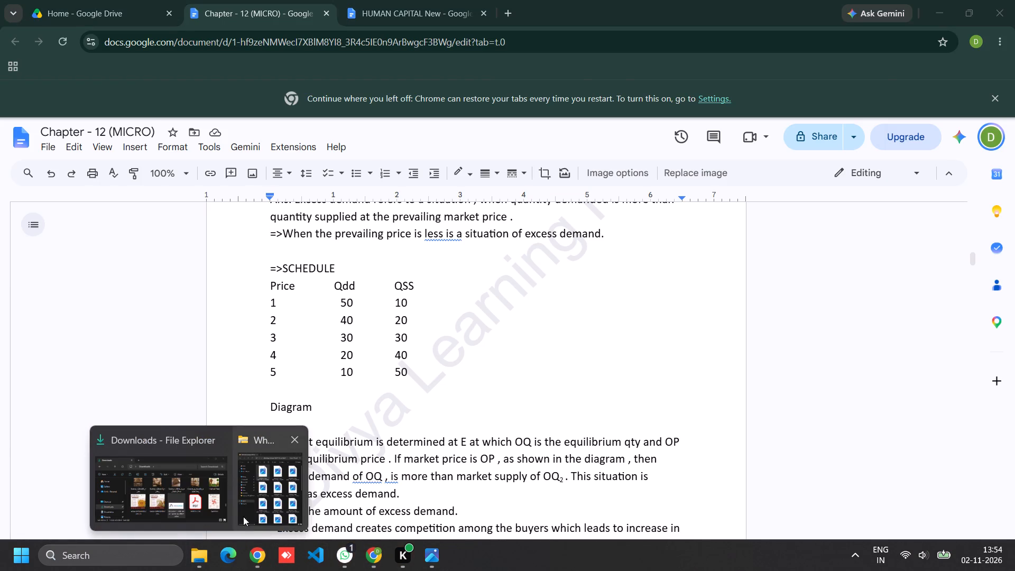
pyautogui.click(279, 495)
pyautogui.doubleClick(825, 169)
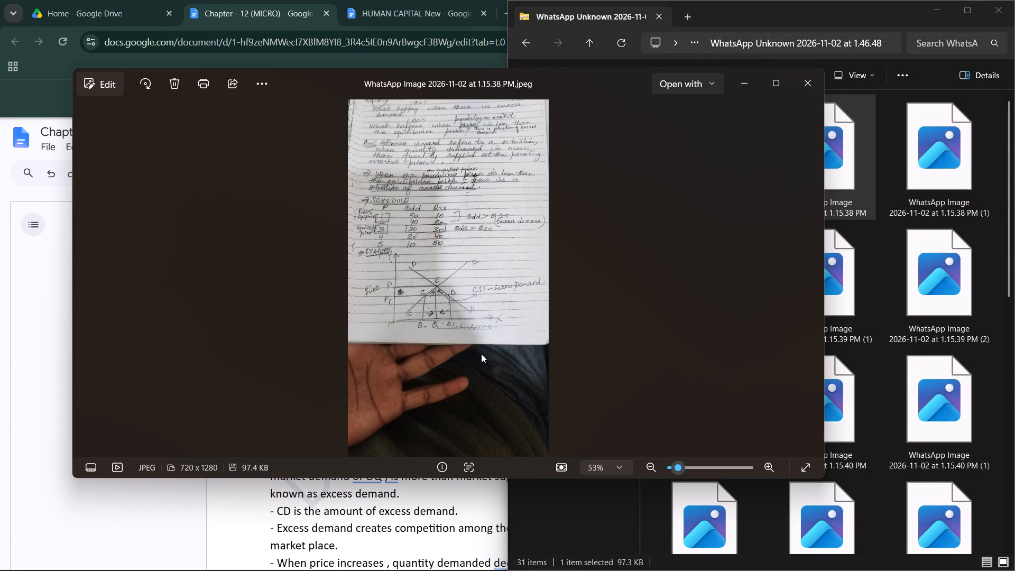
pyautogui.rightClick(451, 319)
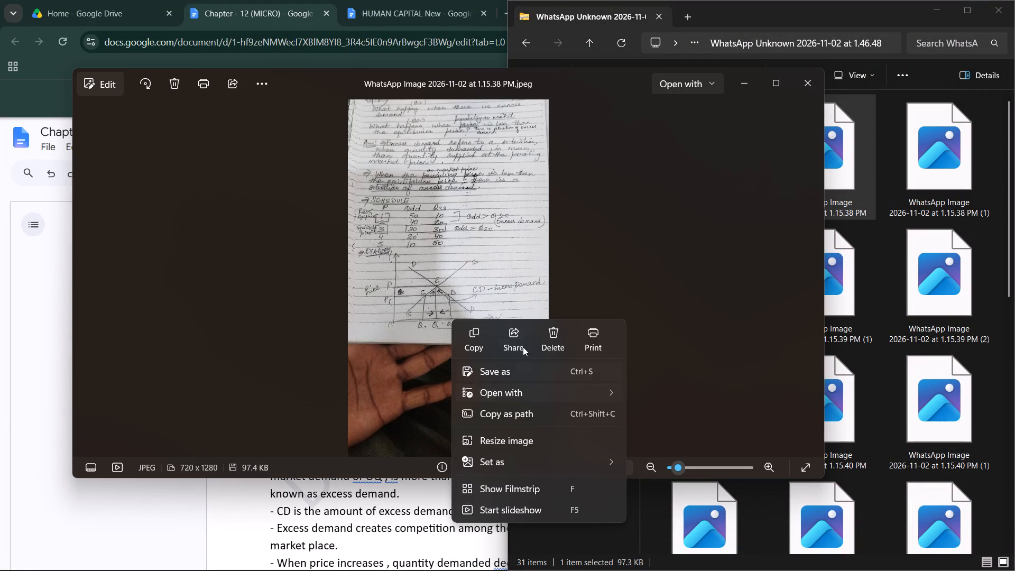
pyautogui.click(477, 333)
# Paste the copied photo below the Diagram heading in the excess demand answer of the Chapter - 12 (MICRO) document.
pyautogui.click(33, 289)
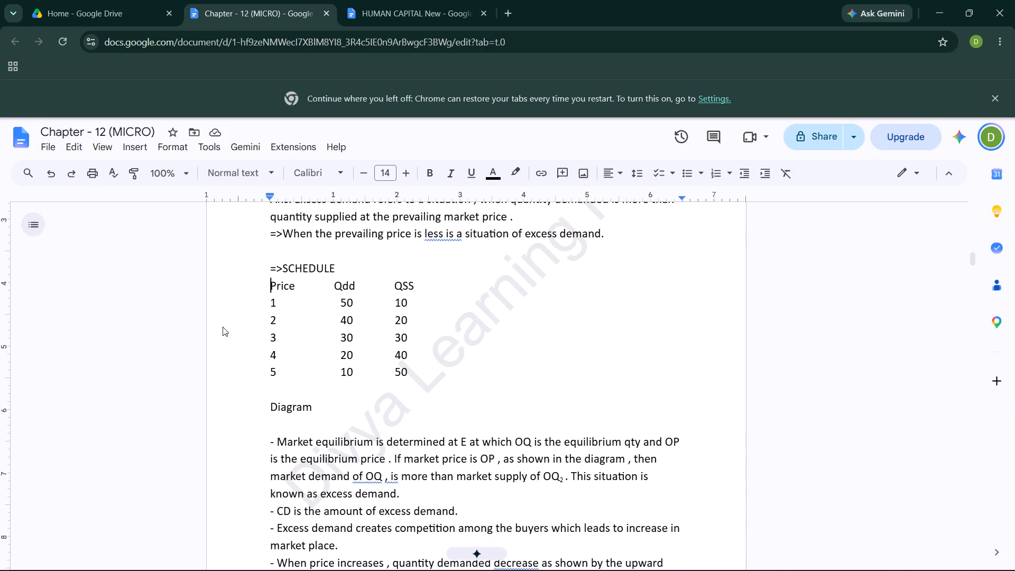
pyautogui.click(301, 419)
pyautogui.hotkey('ctrl', 'v')
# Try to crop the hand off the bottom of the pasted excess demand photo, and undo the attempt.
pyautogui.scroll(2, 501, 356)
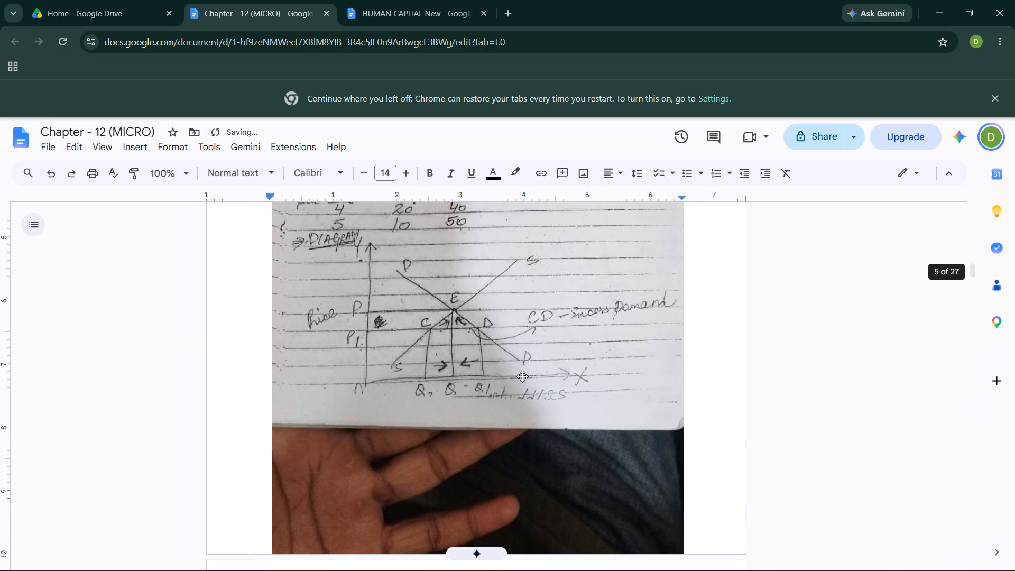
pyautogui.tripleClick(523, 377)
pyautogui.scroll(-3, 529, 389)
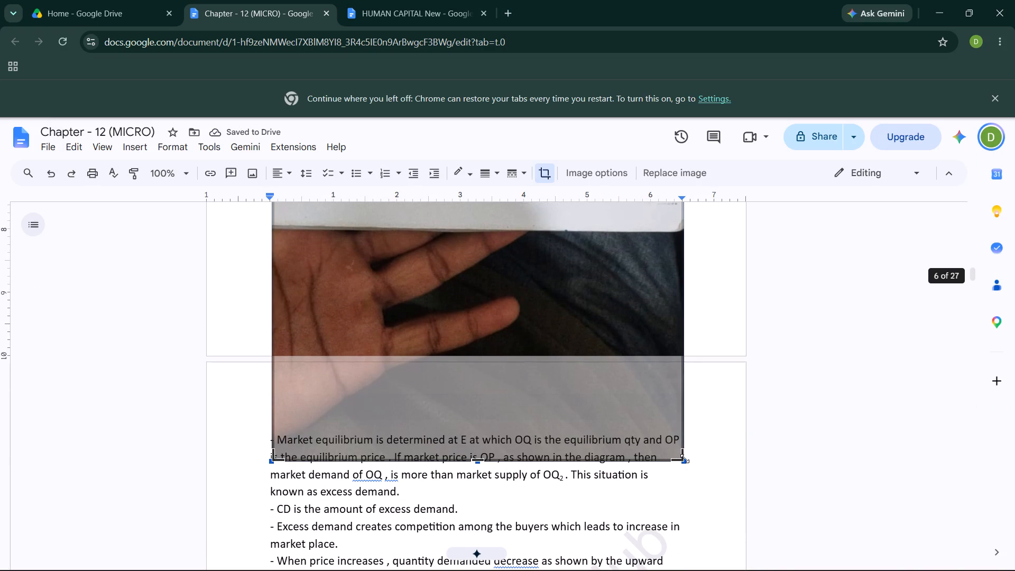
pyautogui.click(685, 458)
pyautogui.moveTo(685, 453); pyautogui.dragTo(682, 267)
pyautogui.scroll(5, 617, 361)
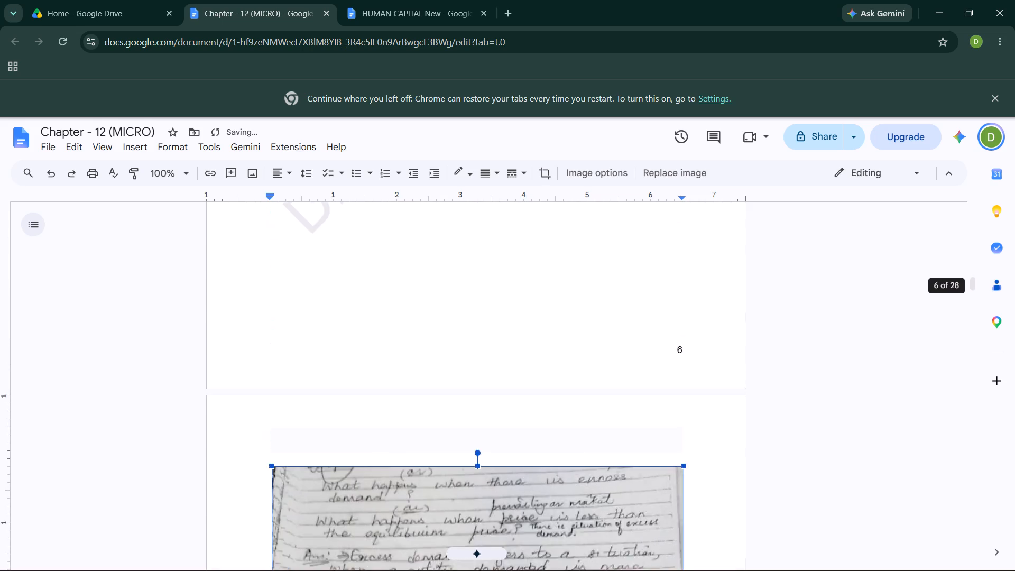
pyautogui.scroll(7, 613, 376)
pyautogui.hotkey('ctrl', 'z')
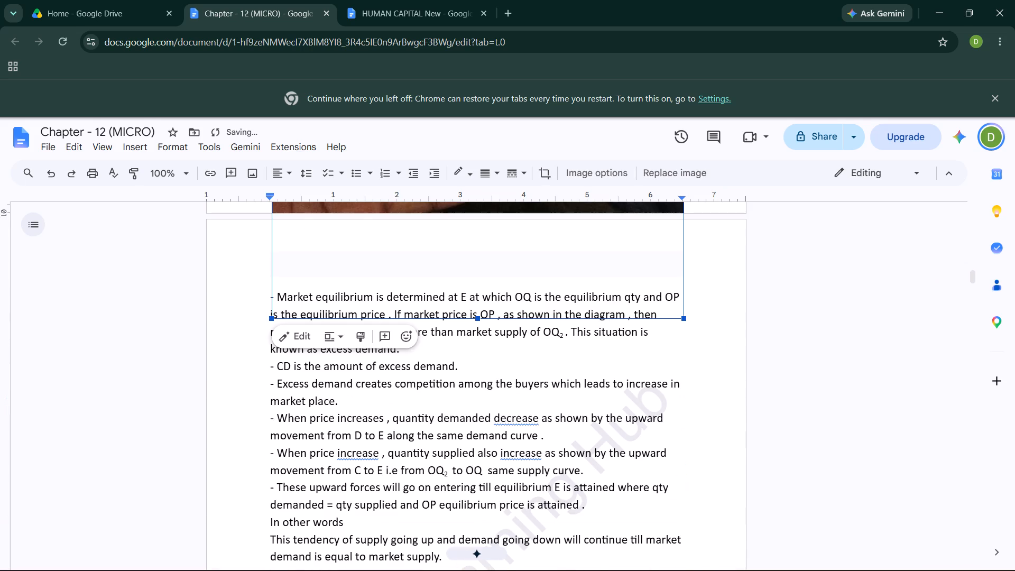
# Crop the bottom of the excess demand photo to just below the diagram's quantity labels, cutting off the hand and the page edge.
pyautogui.scroll(3, 606, 389)
pyautogui.doubleClick(567, 349)
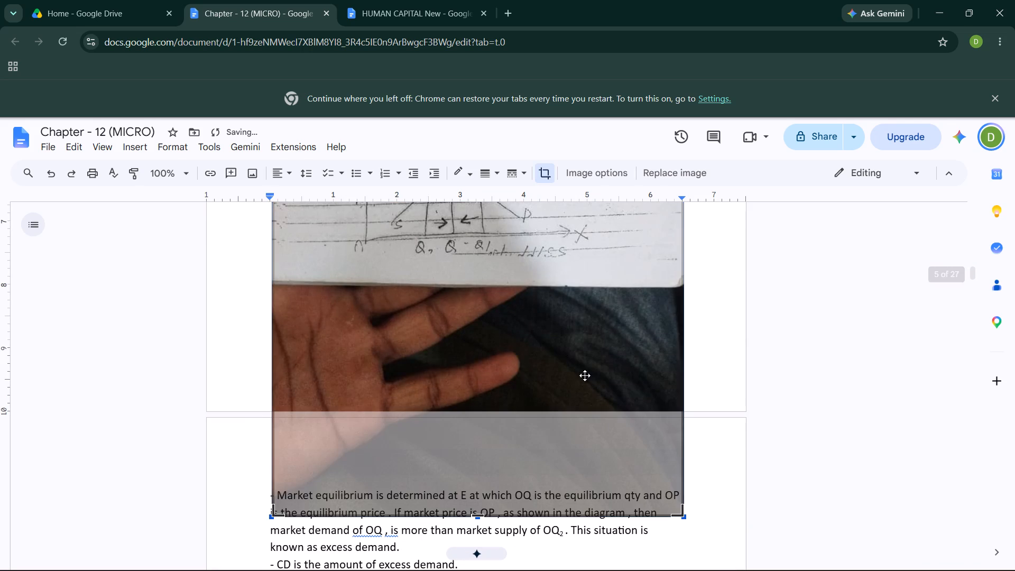
pyautogui.click(680, 517)
pyautogui.moveTo(680, 517); pyautogui.dragTo(680, 499)
pyautogui.moveTo(680, 496); pyautogui.dragTo(679, 472)
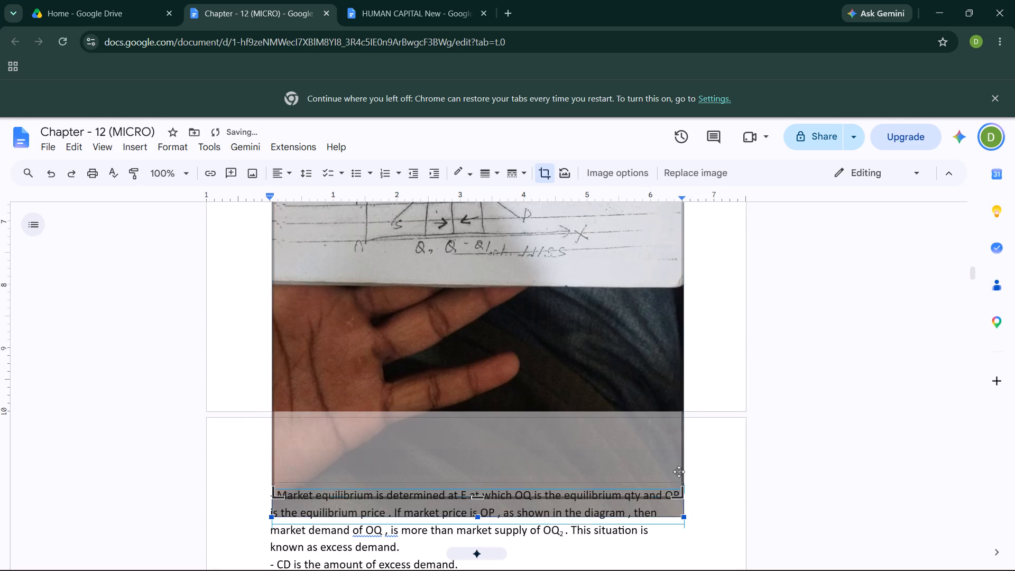
pyautogui.moveTo(679, 472); pyautogui.dragTo(681, 270)
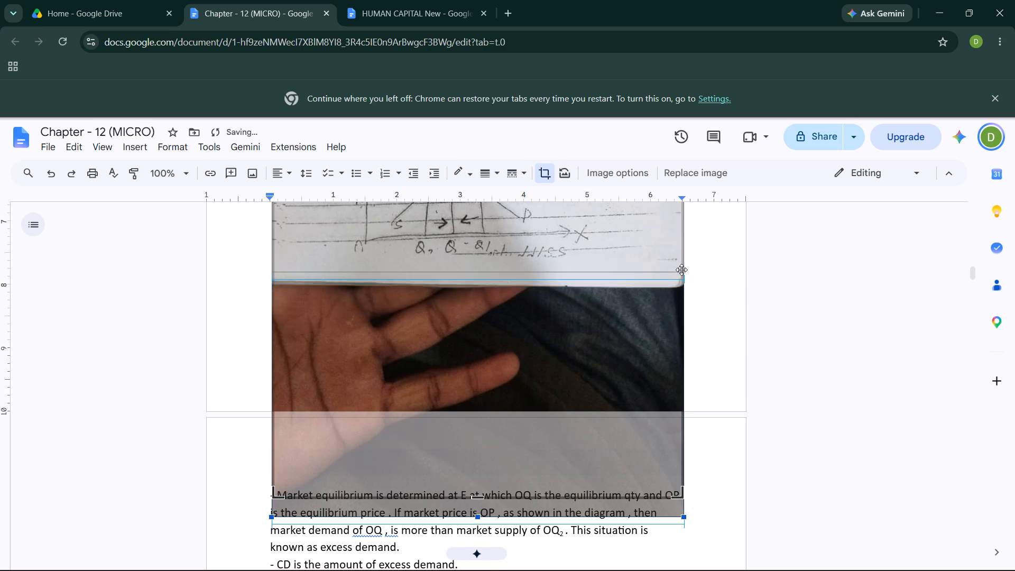
pyautogui.moveTo(681, 270); pyautogui.dragTo(681, 269)
# Crop the excess demand photo's top down to the last handwritten schedule rows and trim its right edge.
pyautogui.scroll(2, 676, 353)
pyautogui.scroll(2, 693, 435)
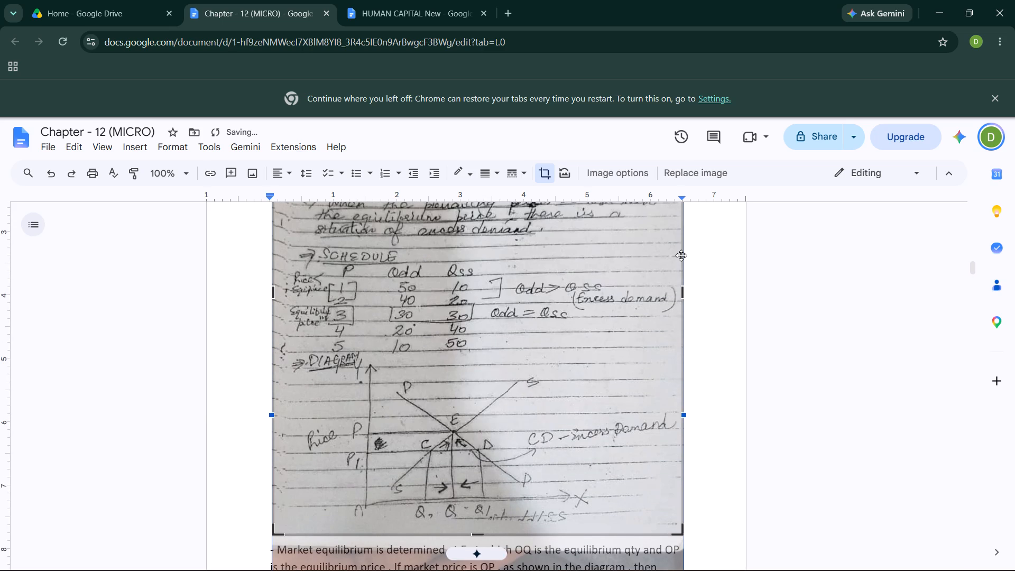
pyautogui.scroll(3, 660, 284)
pyautogui.click(678, 252)
pyautogui.moveTo(678, 252); pyautogui.dragTo(638, 521)
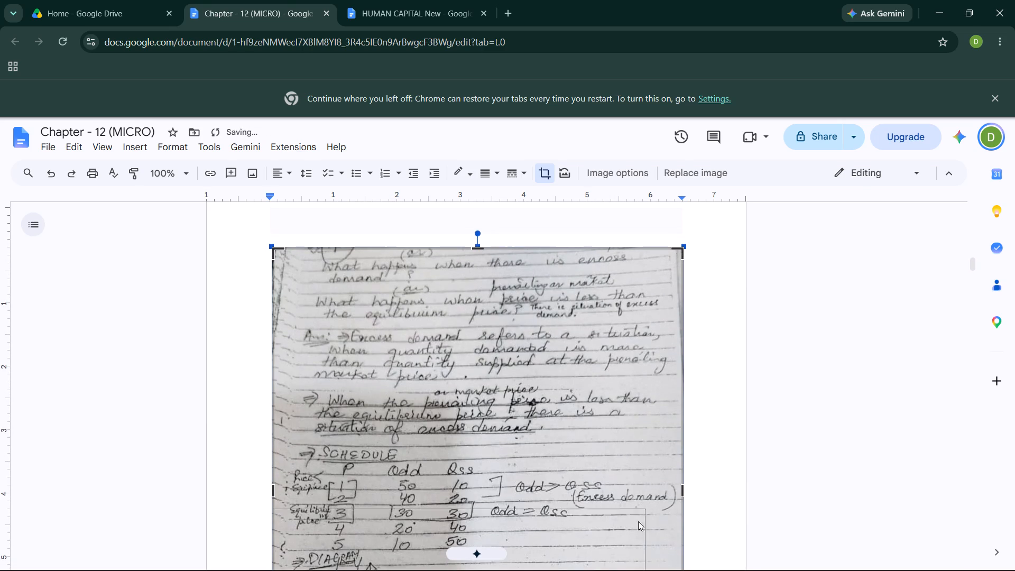
pyautogui.moveTo(638, 521); pyautogui.dragTo(638, 526)
pyautogui.scroll(-3, 649, 489)
pyautogui.scroll(3, 646, 383)
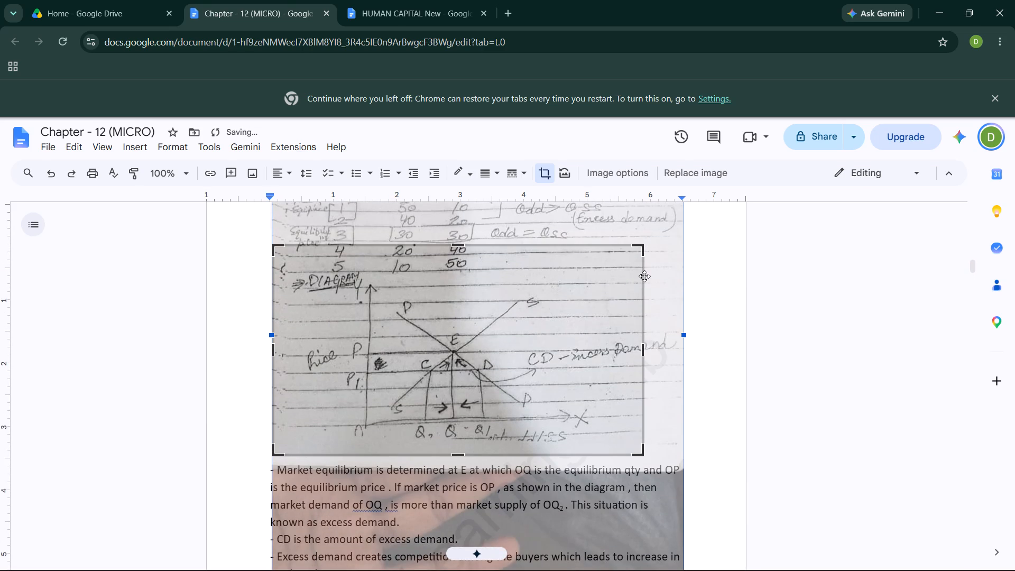
# Refine the crop to start at the handwritten DIAGRAM heading and include the full "CD - Excess Demand" label, and apply it.
pyautogui.moveTo(642, 254); pyautogui.dragTo(651, 270)
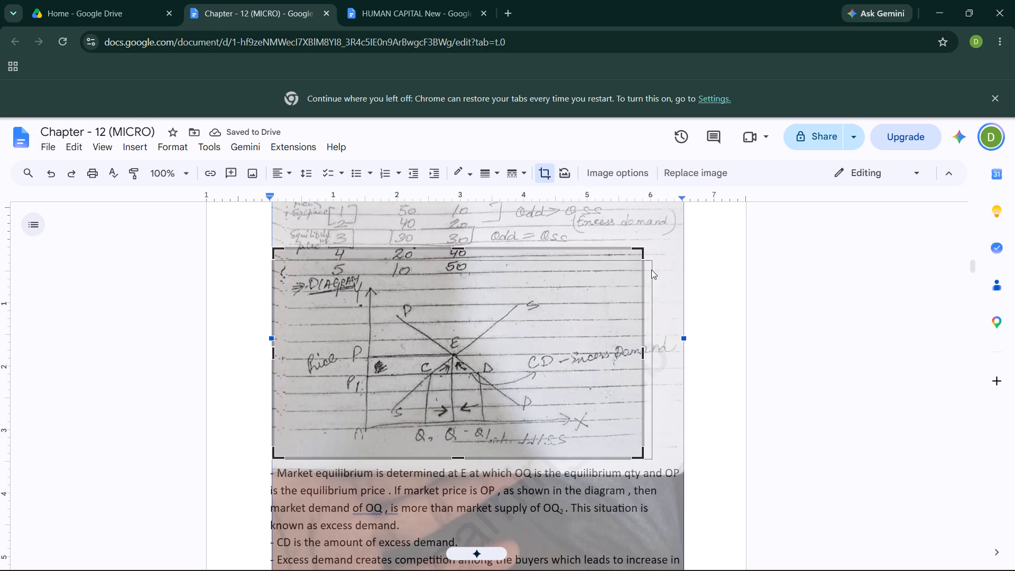
pyautogui.moveTo(651, 270); pyautogui.dragTo(653, 271)
pyautogui.click(654, 271)
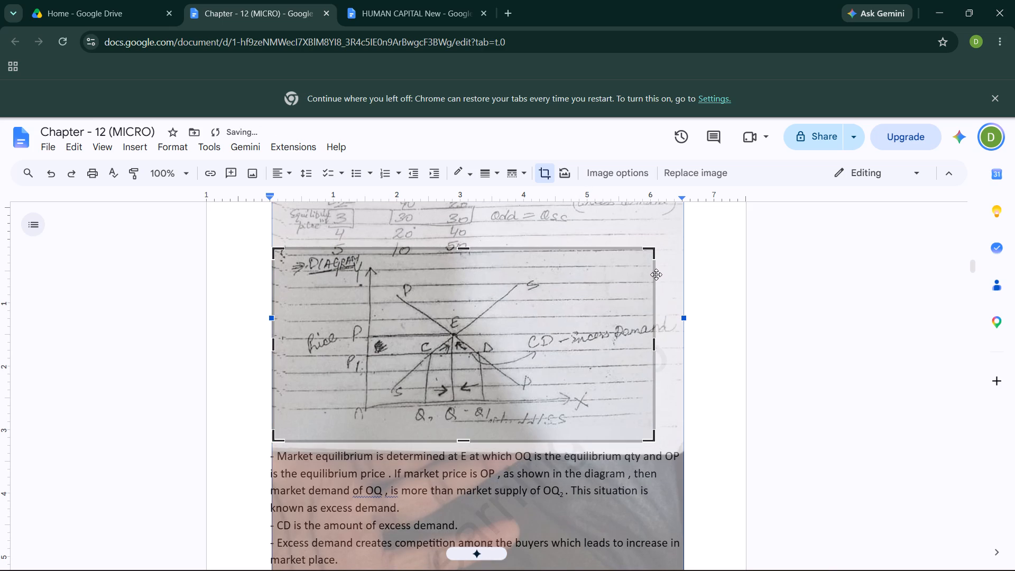
pyautogui.moveTo(655, 252); pyautogui.dragTo(667, 252)
pyautogui.click(669, 252)
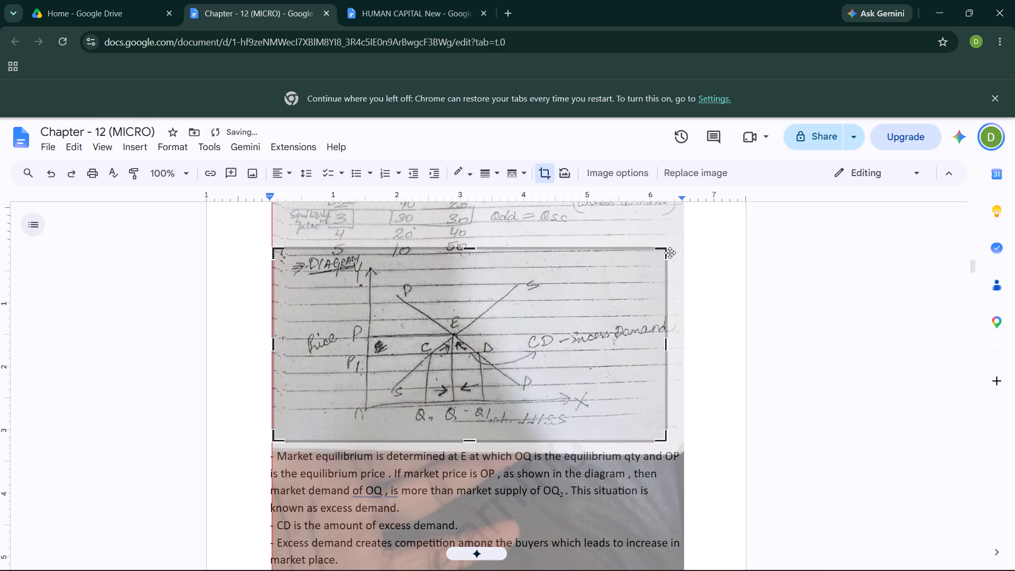
pyautogui.click(670, 253)
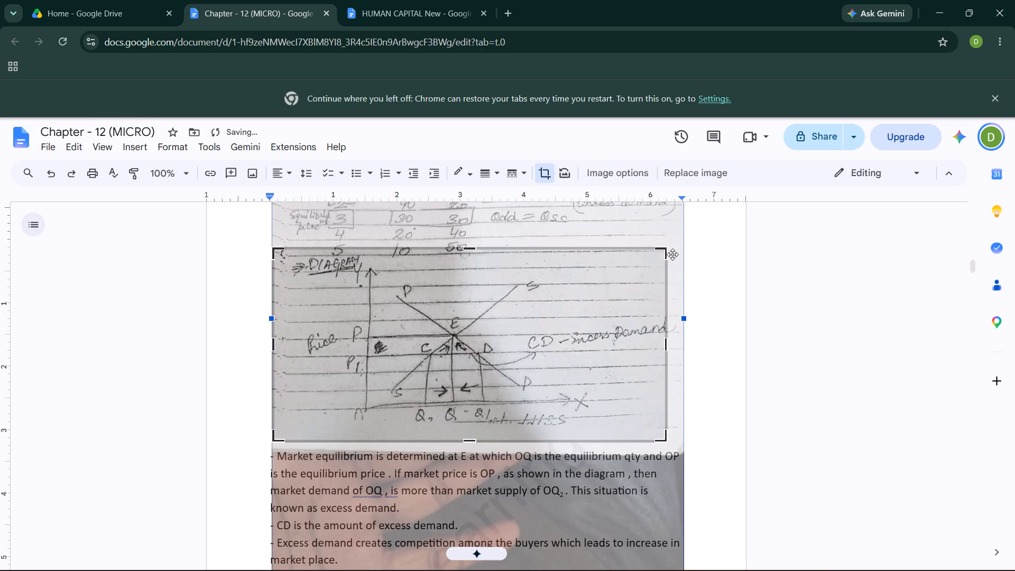
pyautogui.moveTo(664, 251); pyautogui.dragTo(670, 257)
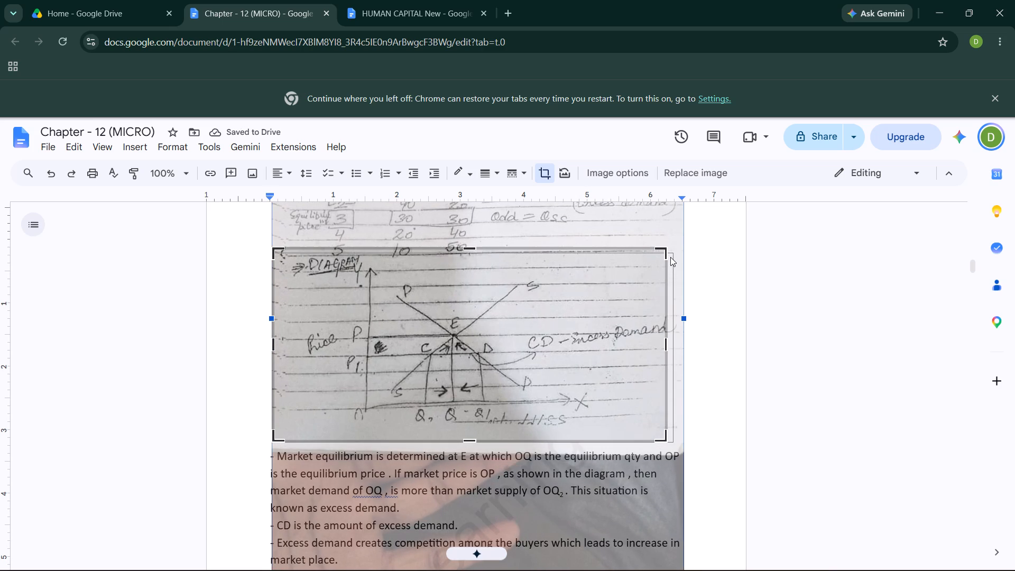
pyautogui.moveTo(670, 257); pyautogui.dragTo(674, 257)
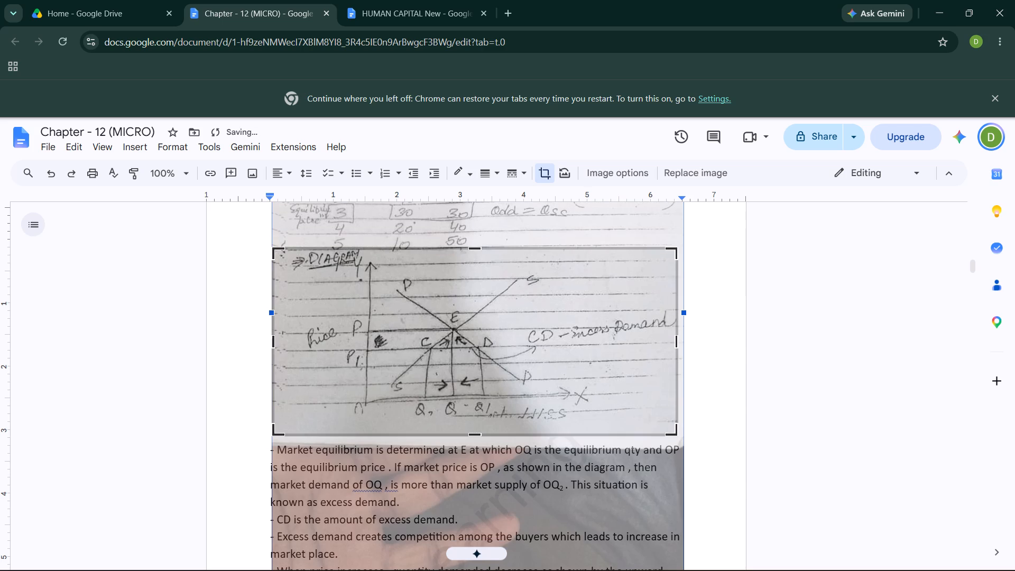
pyautogui.click(716, 411)
# Shrink the cropped excess demand diagram to about 3 inches wide and centre it below the Diagram heading.
pyautogui.click(574, 388)
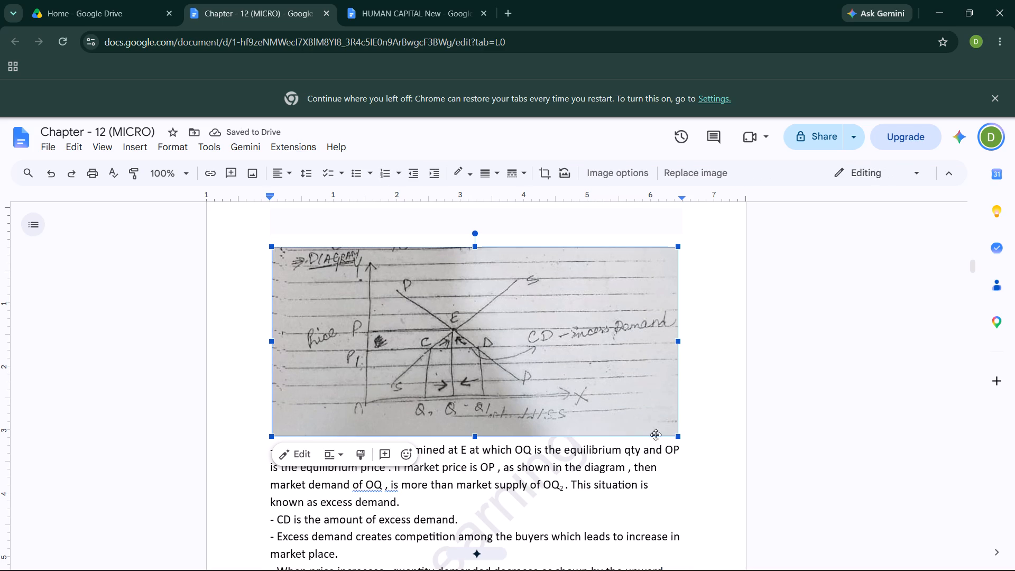
pyautogui.moveTo(675, 434); pyautogui.dragTo(459, 296)
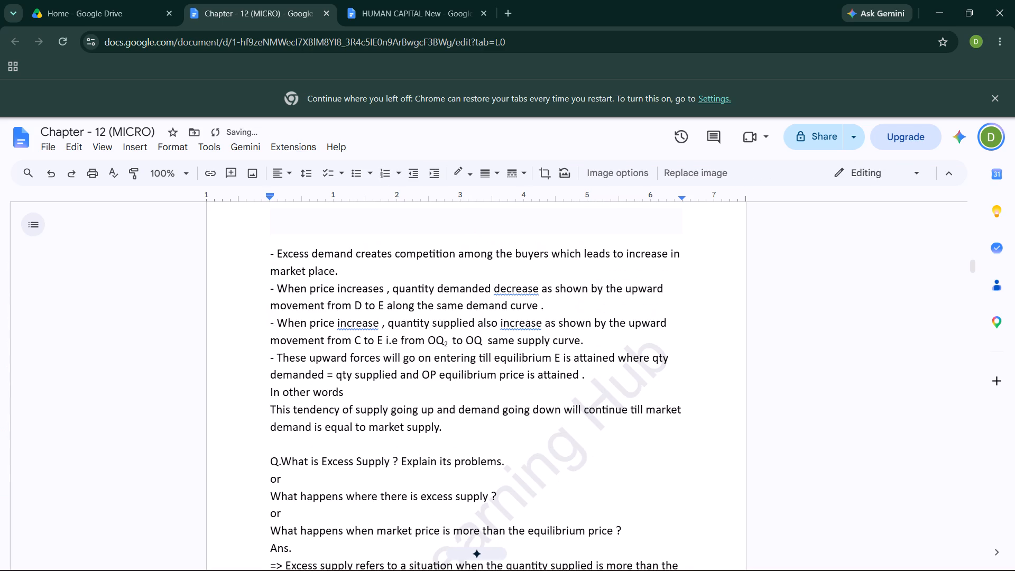
pyautogui.scroll(5, 553, 372)
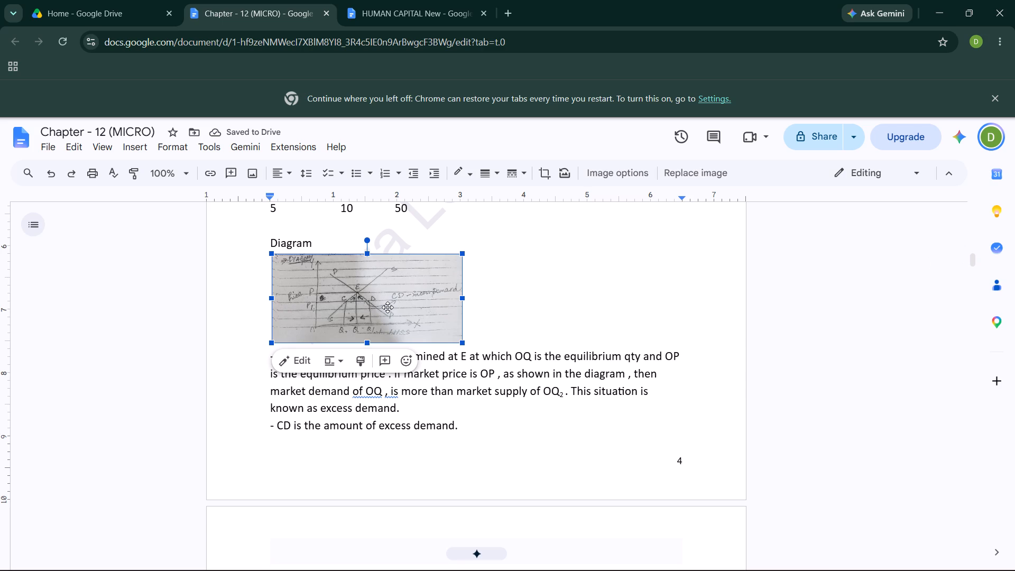
pyautogui.hotkey('ctrl', 'shift', 'e')
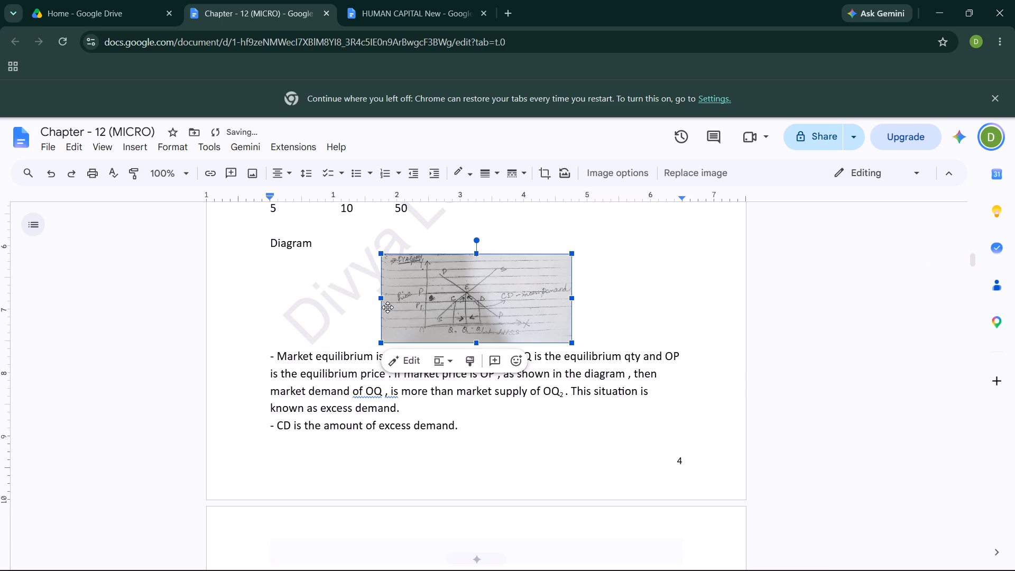
pyautogui.scroll(2, 546, 379)
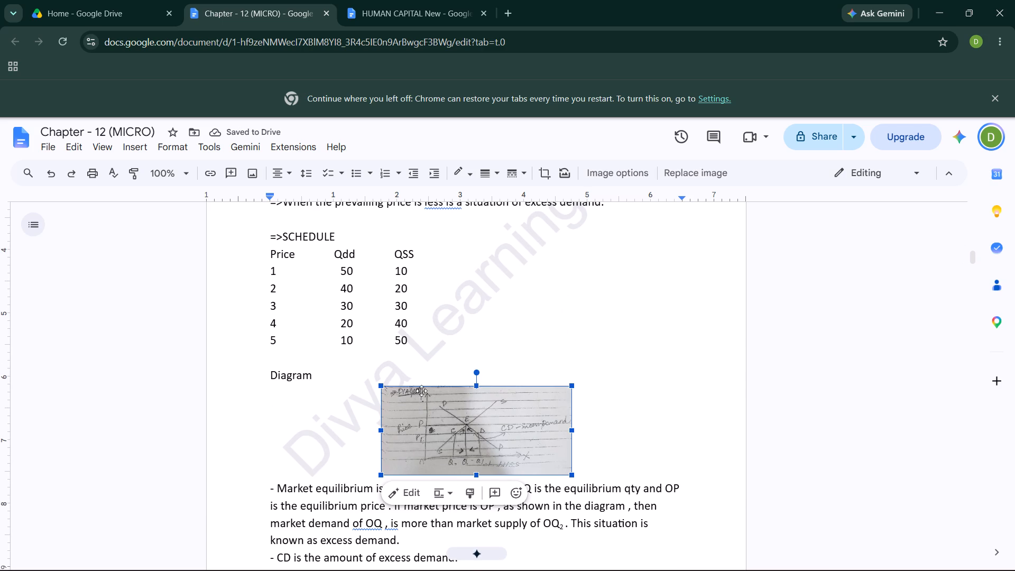
pyautogui.scroll(-3, 423, 399)
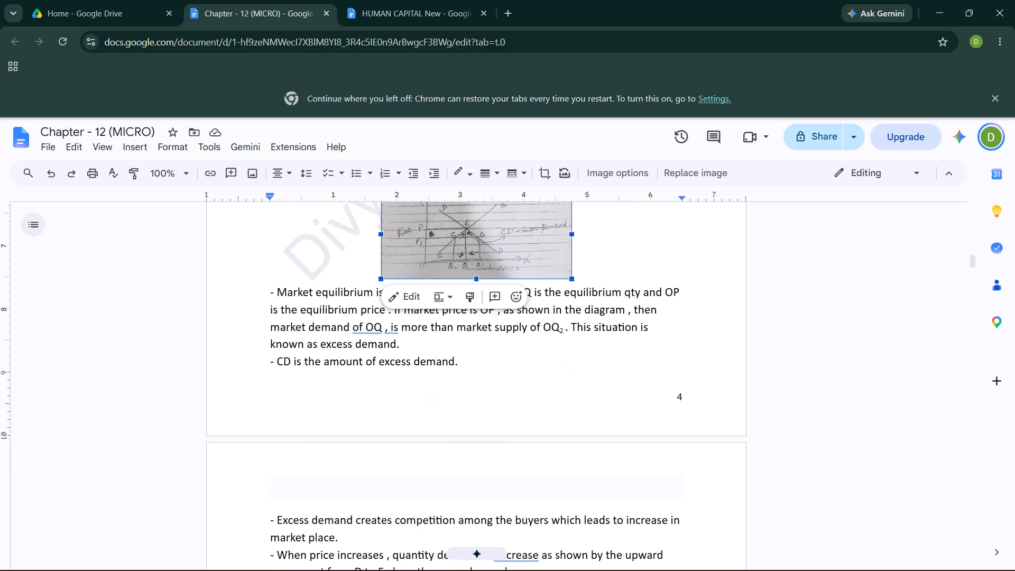
pyautogui.scroll(1, 464, 372)
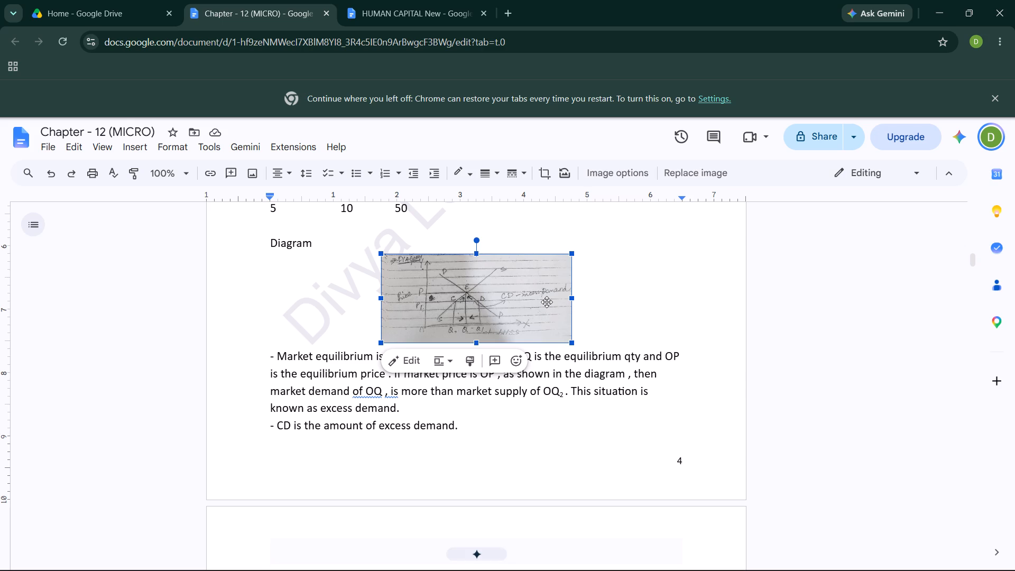
# Go to the excess supply answer and examine the blank space around its DIAGRAM heading and the following page's start.
pyautogui.rightClick(551, 359)
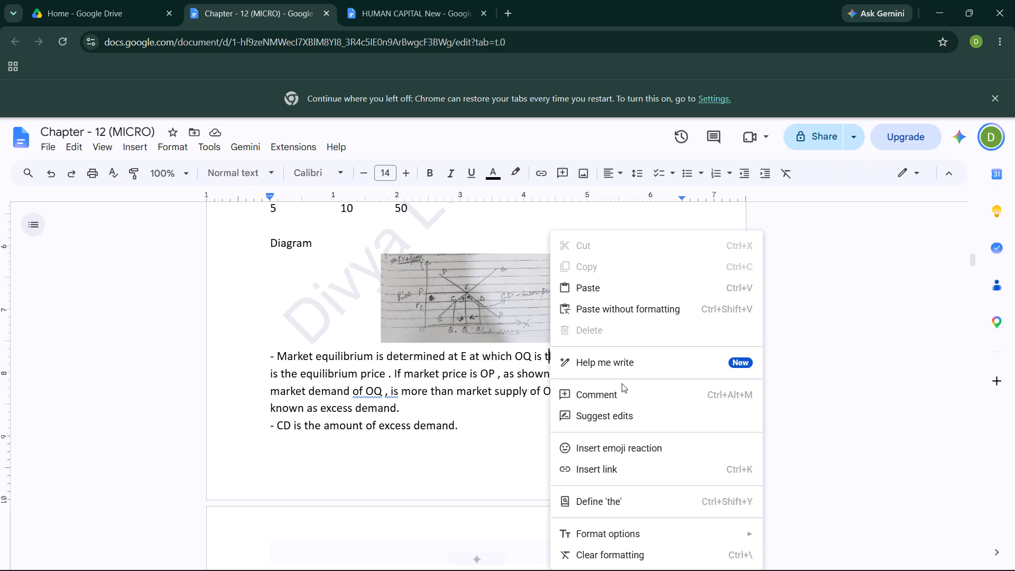
pyautogui.scroll(-8, 426, 270)
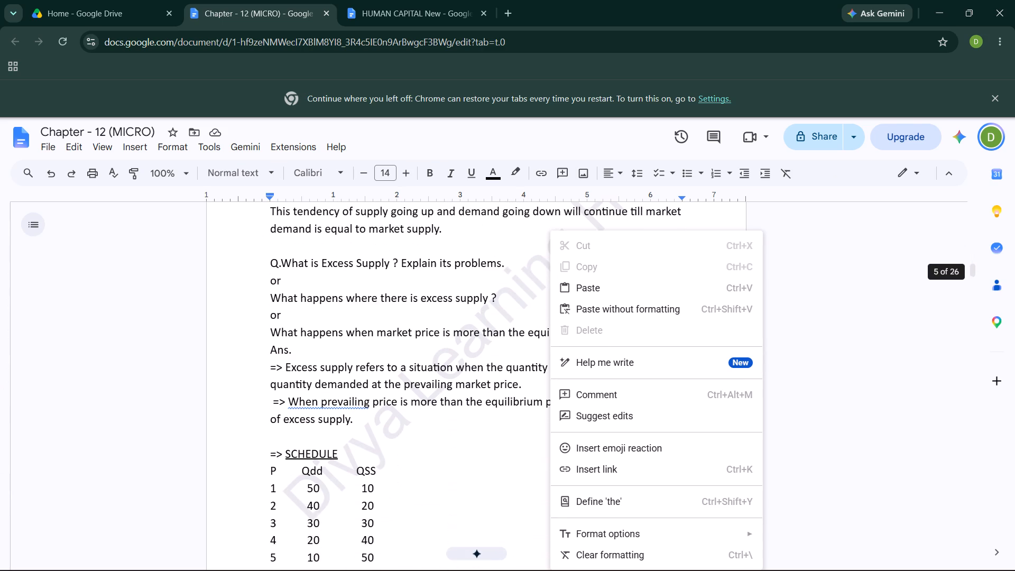
pyautogui.scroll(-1, 454, 282)
pyautogui.scroll(-2, 440, 336)
pyautogui.click(353, 417)
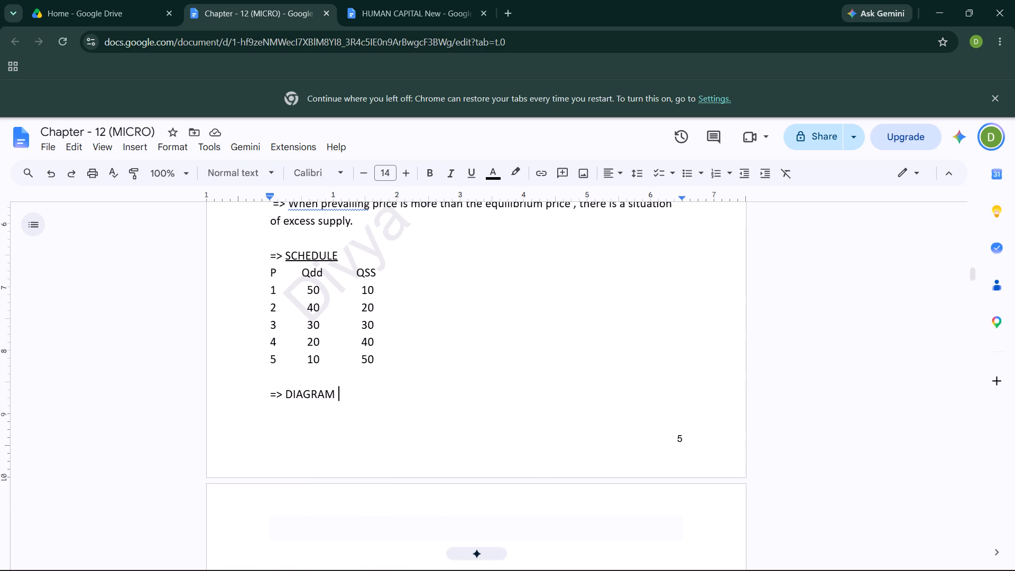
pyautogui.scroll(-3, 426, 412)
pyautogui.click(299, 337)
pyautogui.scroll(1, 368, 328)
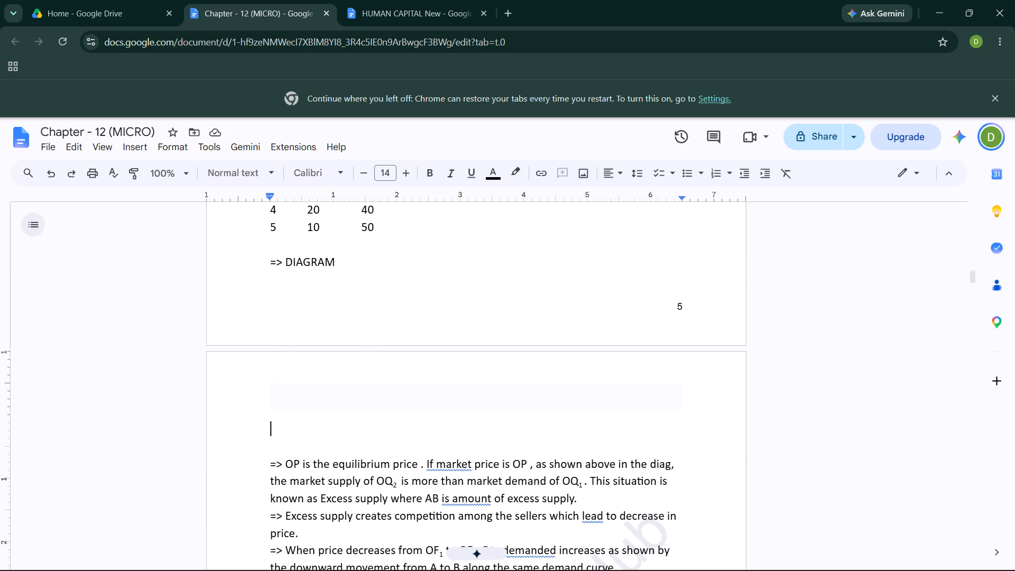
# Delete the extra blank lines from the page header above the excess supply explanation and leave header editing.
pyautogui.doubleClick(533, 399)
pyautogui.click(531, 399)
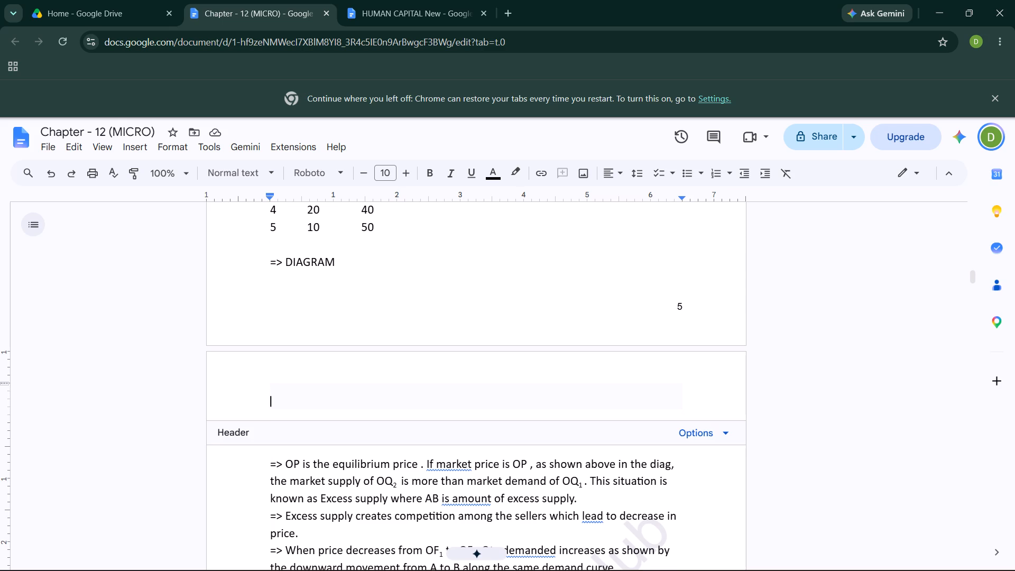
pyautogui.click(839, 407)
pyautogui.click(732, 389)
pyautogui.click(297, 412)
pyautogui.press('BackSpace')
pyautogui.press('BackSpace')
pyautogui.press('BackSpace')
pyautogui.click(291, 417)
pyautogui.press('BackSpace')
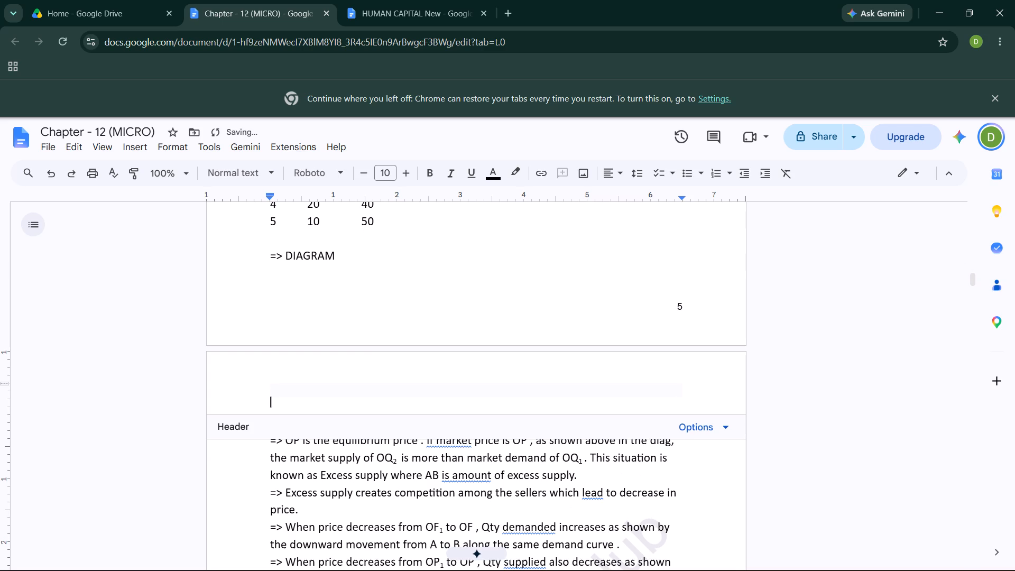
pyautogui.press('BackSpace')
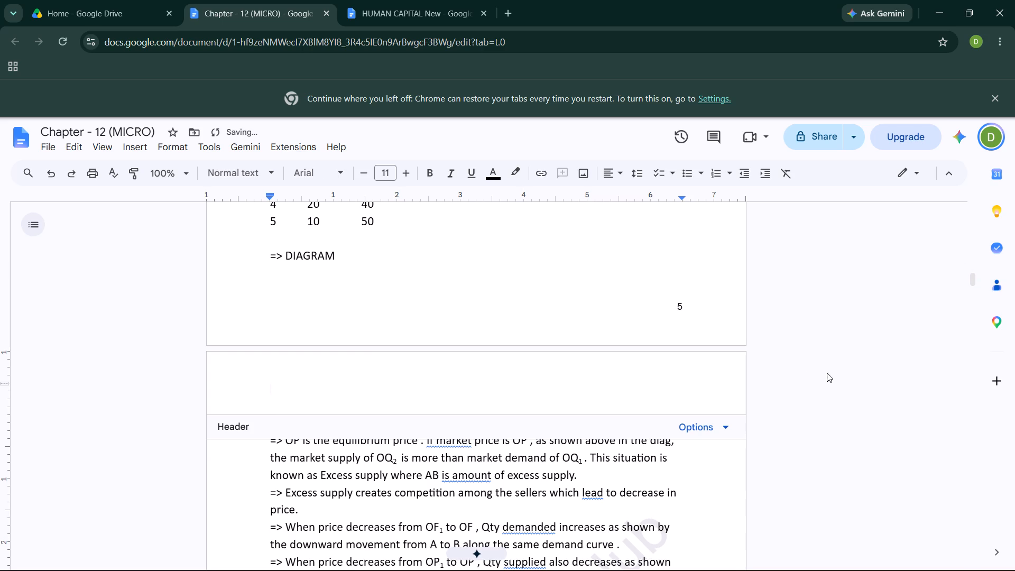
pyautogui.click(828, 373)
pyautogui.doubleClick(818, 375)
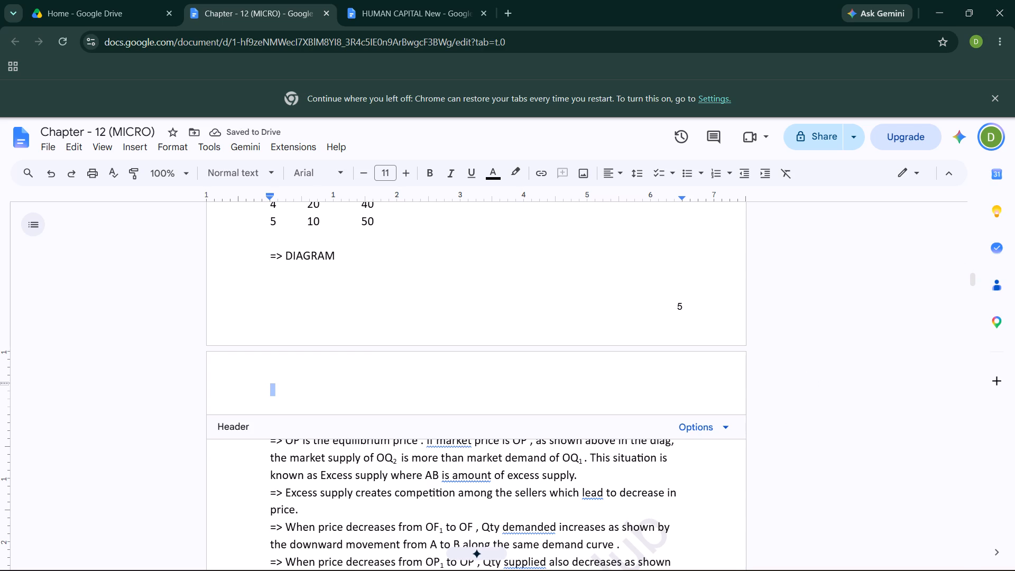
pyautogui.doubleClick(246, 464)
pyautogui.doubleClick(281, 407)
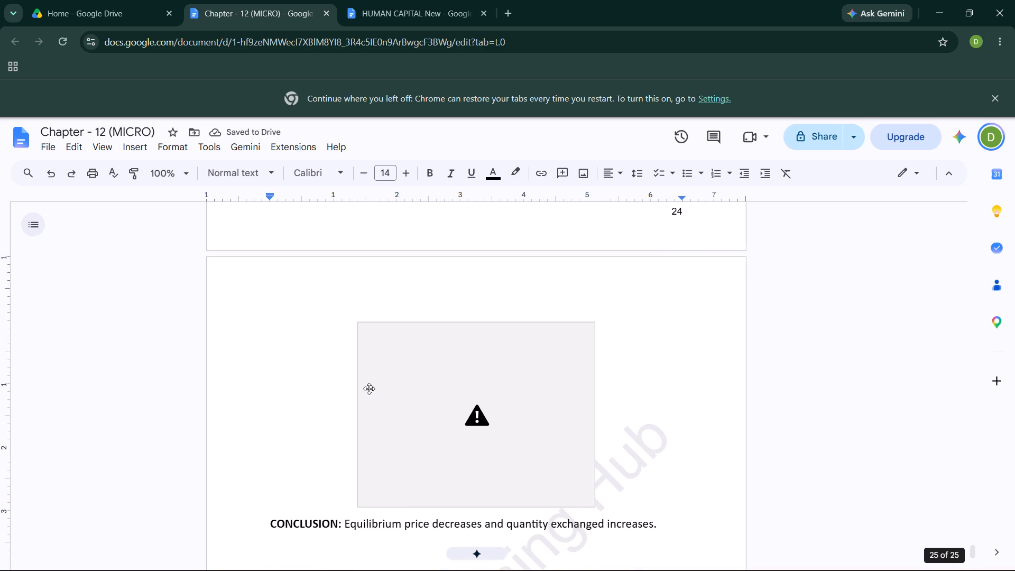
# Undo the last header edit, delete the extra blank lines from the header on page 25, and leave header editing.
pyautogui.hotkey('ctrl', 'z')
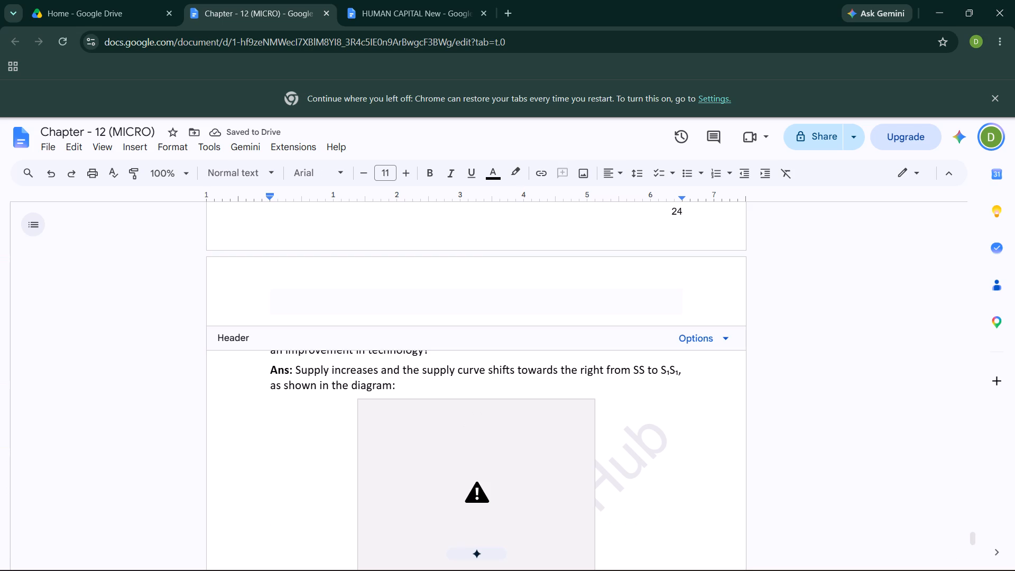
pyautogui.click(346, 314)
pyautogui.press('BackSpace')
pyautogui.press('BackSpace')
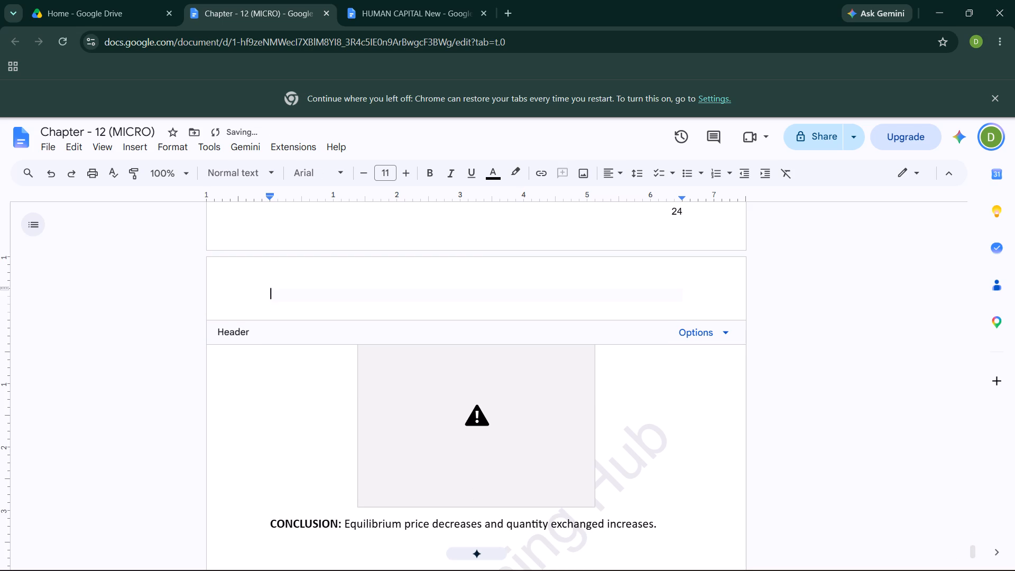
pyautogui.press('BackSpace')
pyautogui.press('Right')
pyautogui.press('BackSpace')
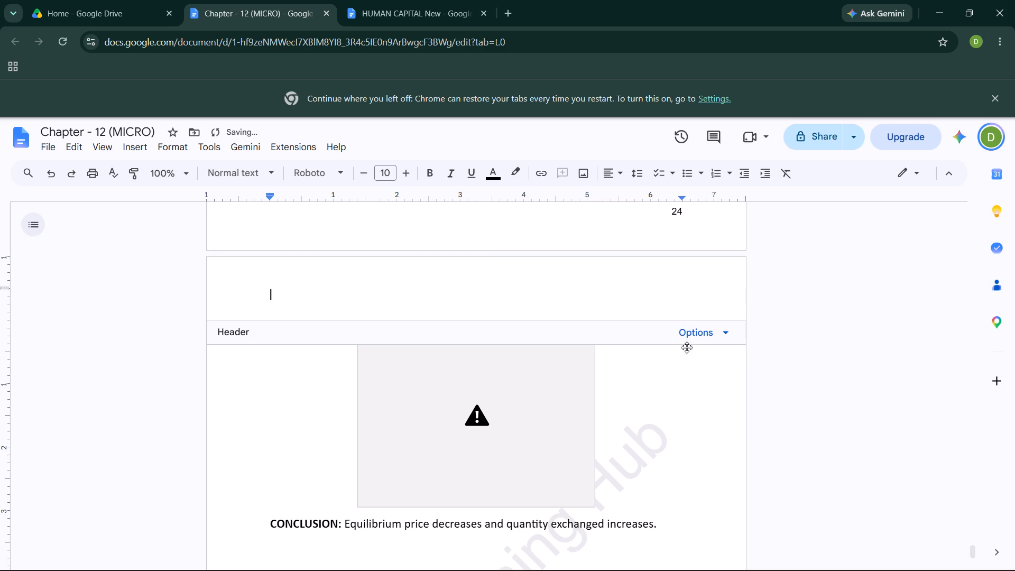
pyautogui.click(721, 432)
# Return to the beginning of the document and examine the spacing at the page tops and bottoms on the first pages.
pyautogui.scroll(3, 581, 455)
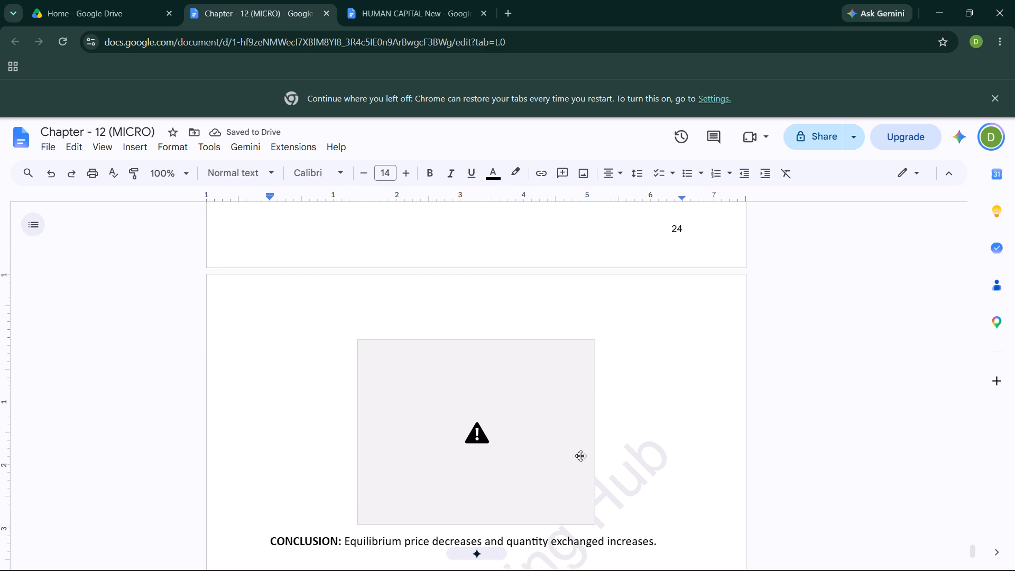
pyautogui.scroll(4, 570, 461)
pyautogui.scroll(10, 498, 450)
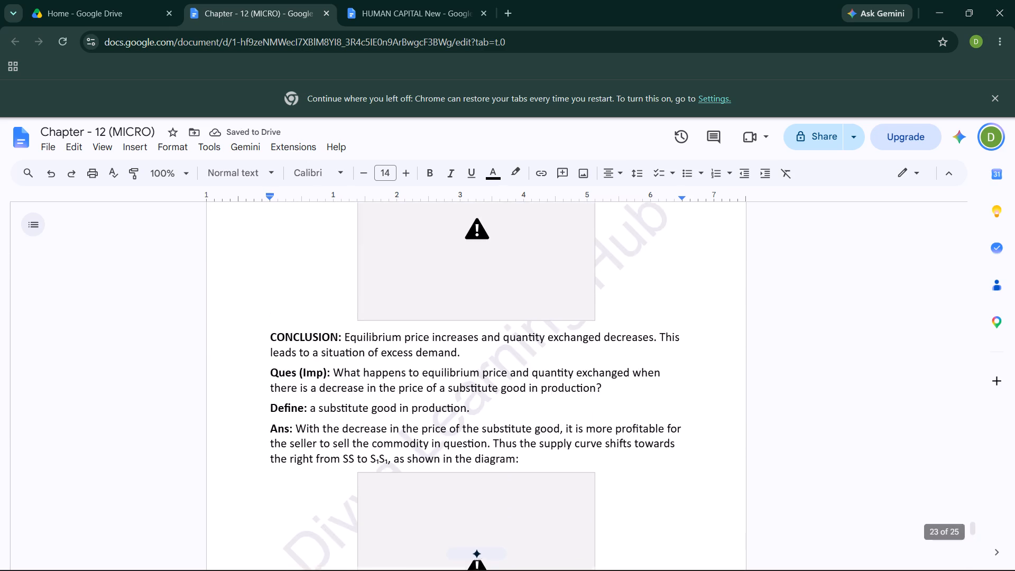
pyautogui.scroll(6, 508, 432)
pyautogui.moveTo(971, 522); pyautogui.dragTo(972, 292)
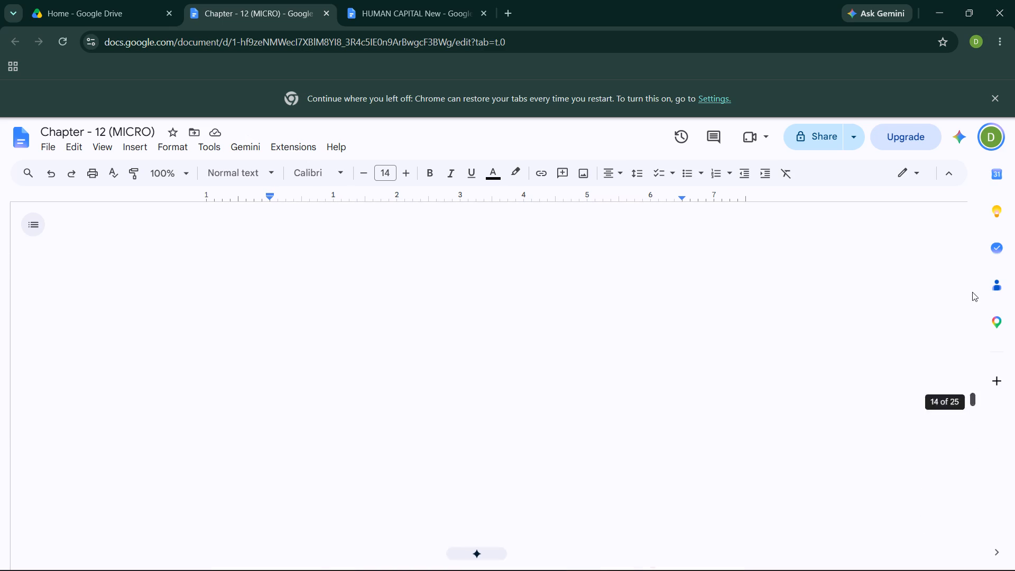
pyautogui.moveTo(972, 292); pyautogui.dragTo(958, 160)
pyautogui.scroll(-18, 530, 394)
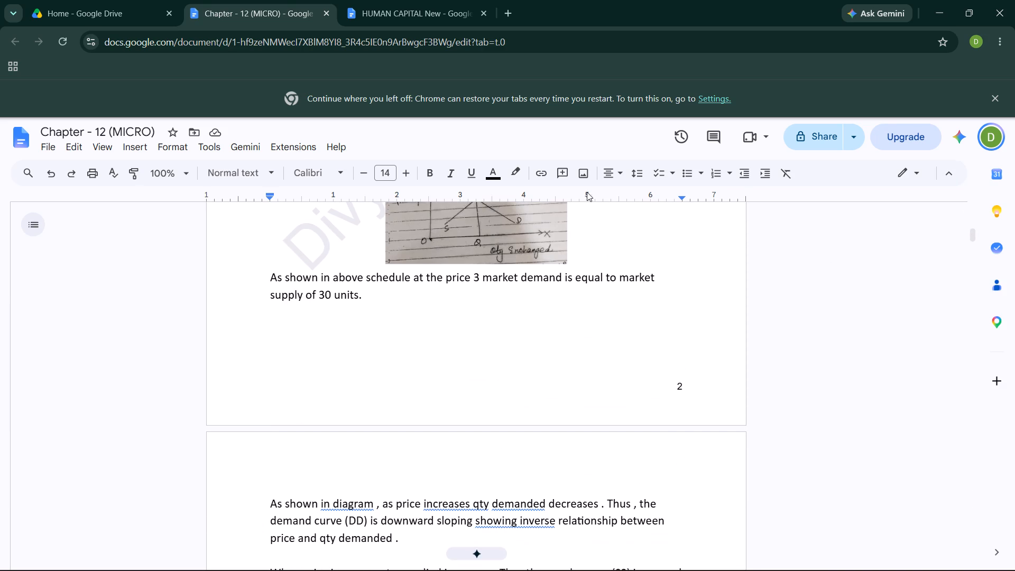
pyautogui.scroll(-4, 463, 390)
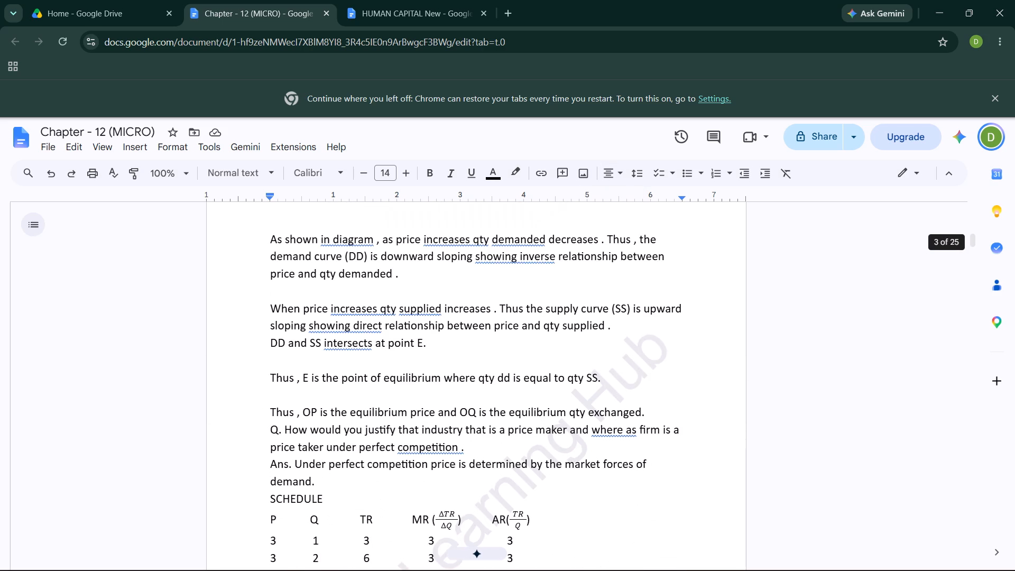
pyautogui.scroll(-4, 463, 391)
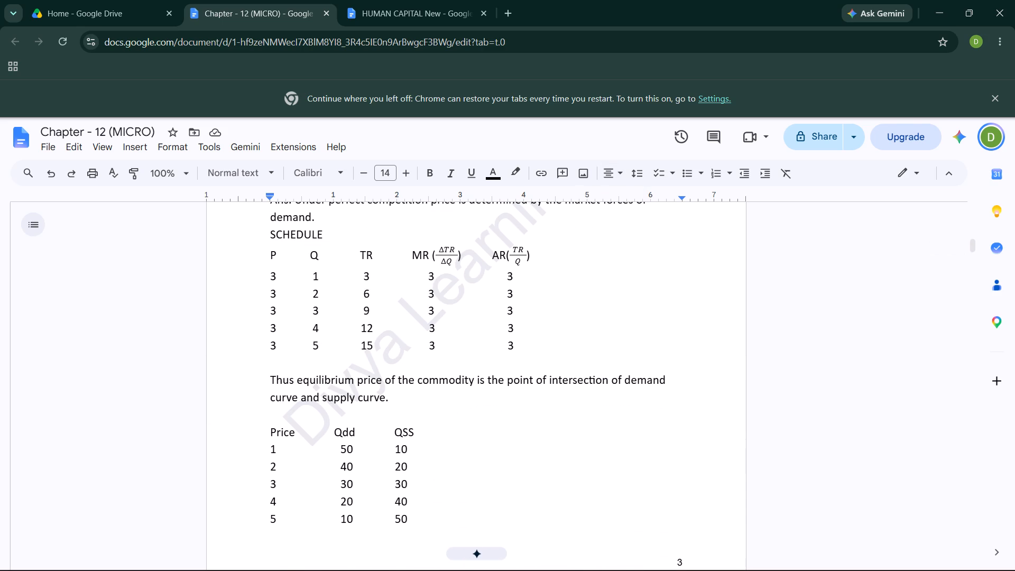
pyautogui.scroll(-9, 463, 391)
pyautogui.scroll(6, 463, 391)
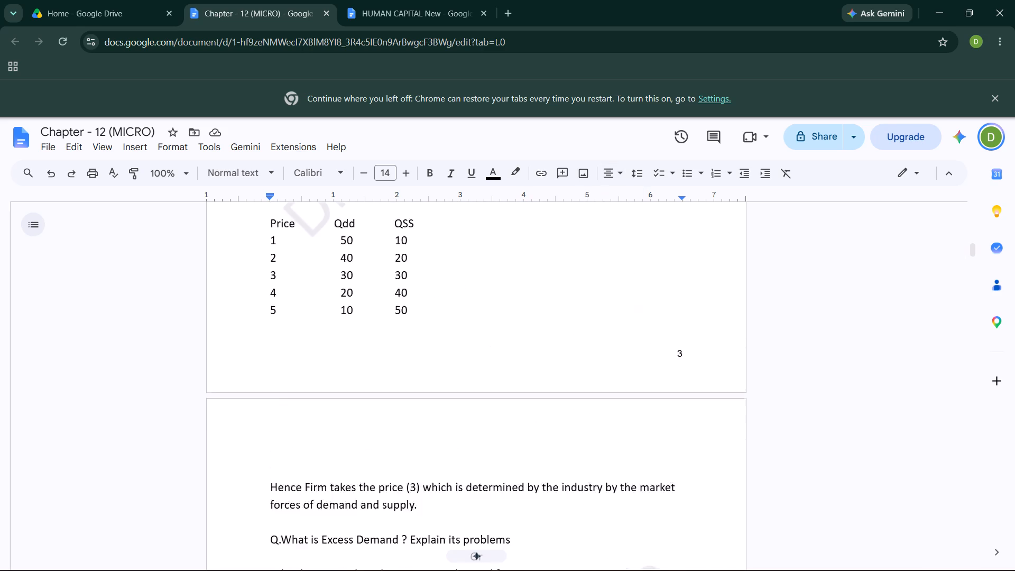
pyautogui.scroll(14, 460, 384)
pyautogui.scroll(20, 459, 374)
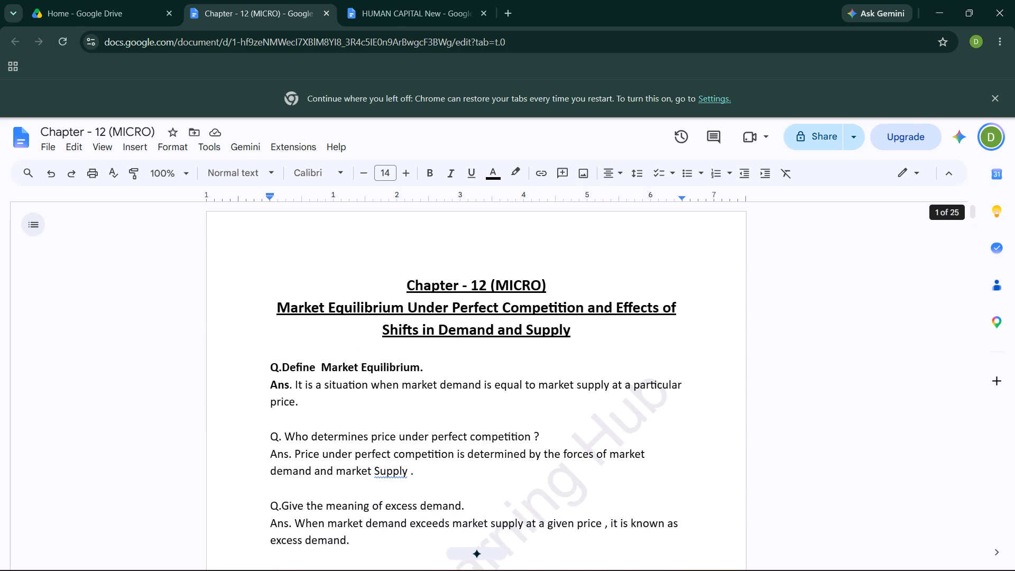
# Place the cursor on the blank line below the DIAGRAM heading in the excess supply answer on page 5.
pyautogui.scroll(-20, 459, 372)
pyautogui.scroll(-20, 459, 372)
pyautogui.scroll(-3, 463, 374)
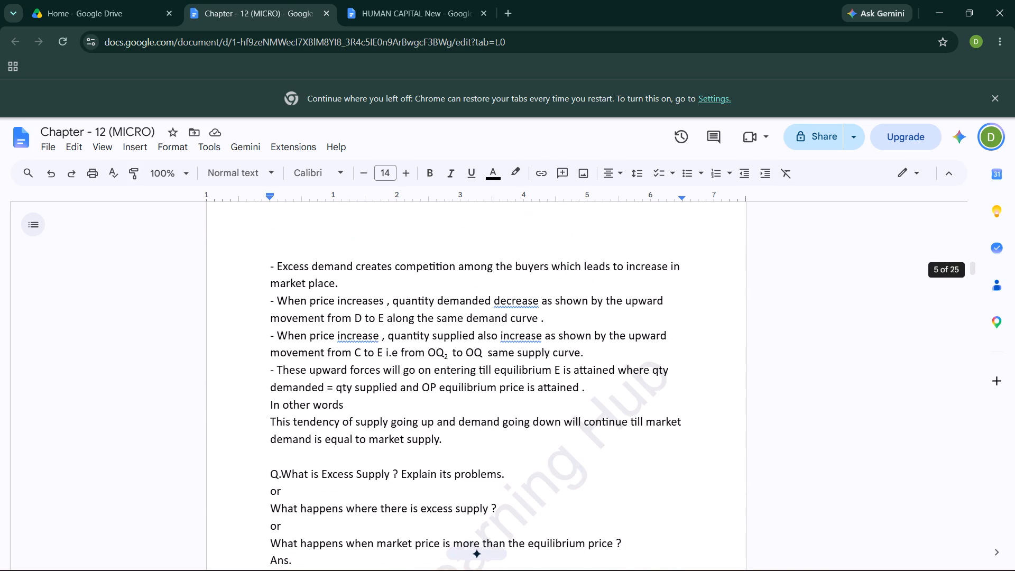
pyautogui.scroll(-7, 463, 374)
pyautogui.click(290, 347)
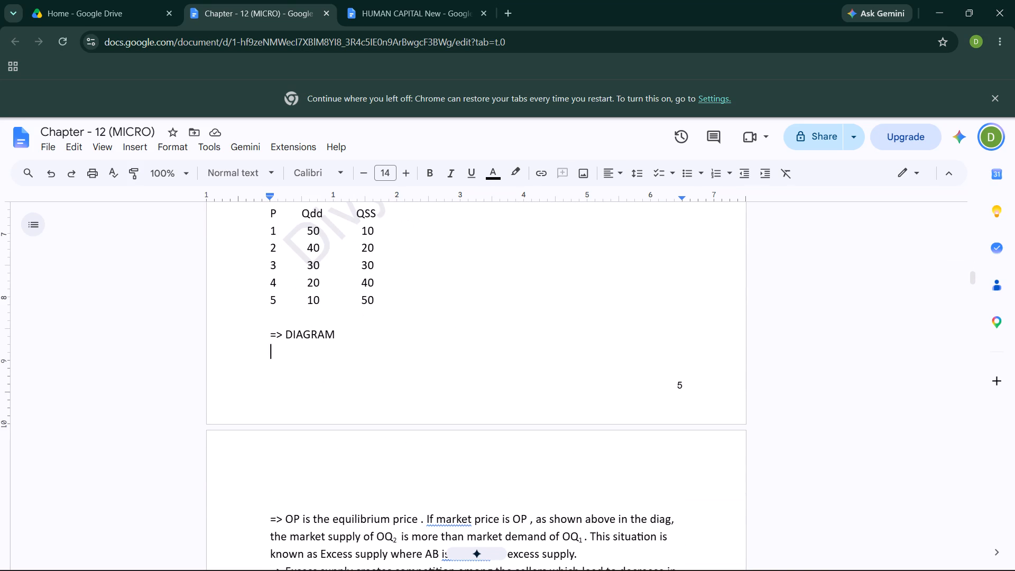
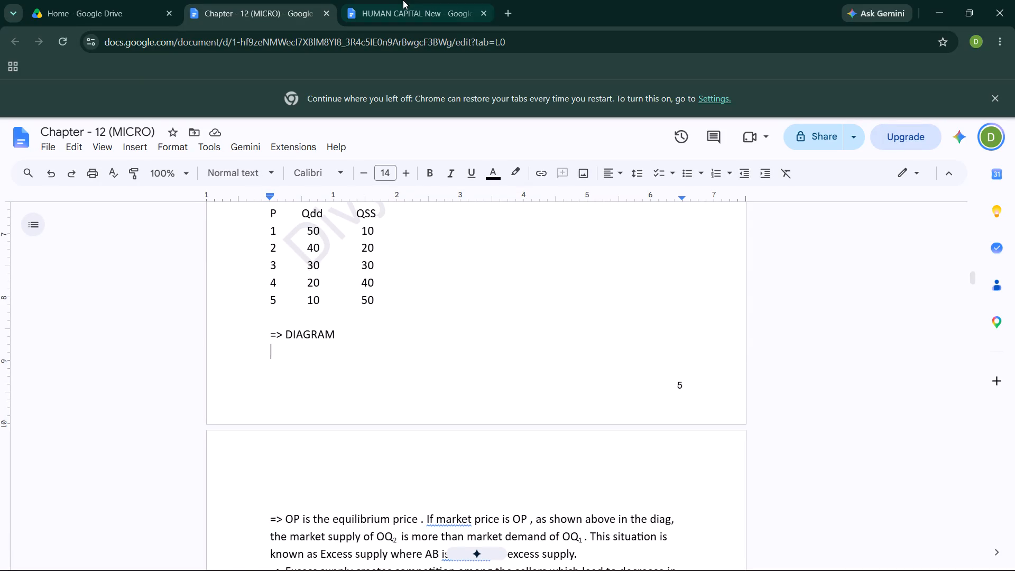
# Arrange the Chapter - 12 (MICRO) document and the WhatsApp Unknown photo folder side by side on the screen.
pyautogui.doubleClick(971, 0)
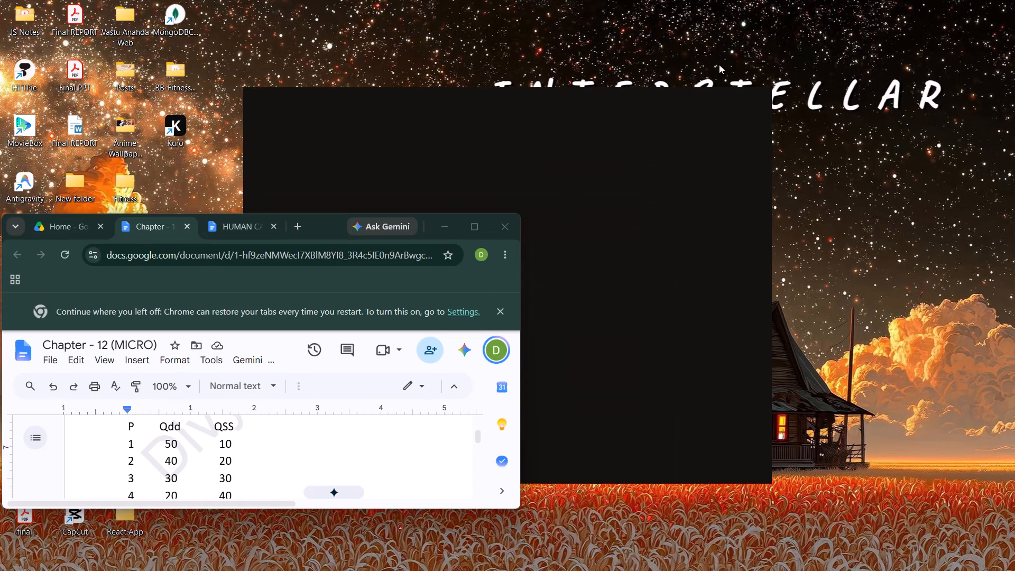
pyautogui.moveTo(312, 229); pyautogui.dragTo(0, 395)
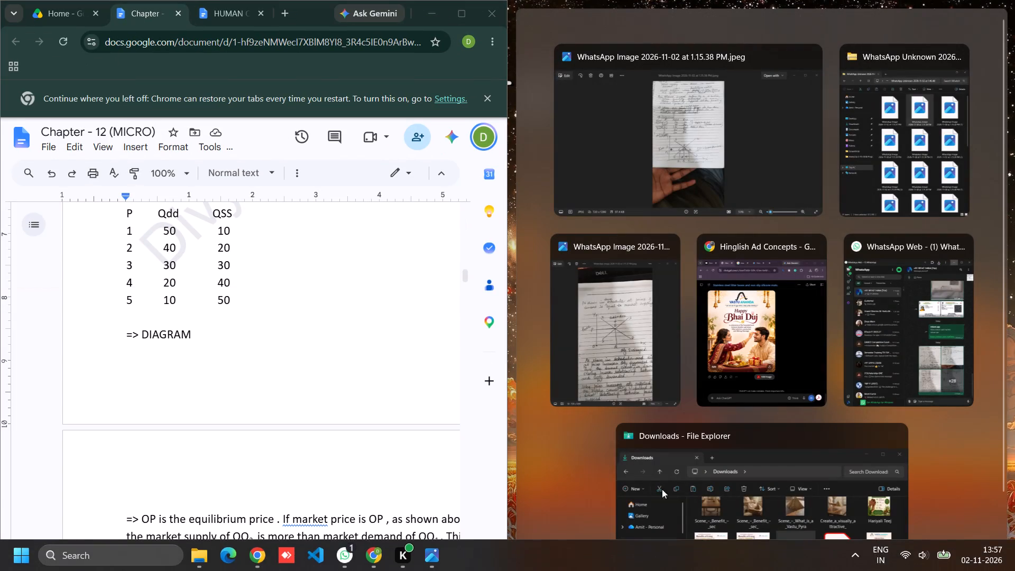
pyautogui.click(897, 137)
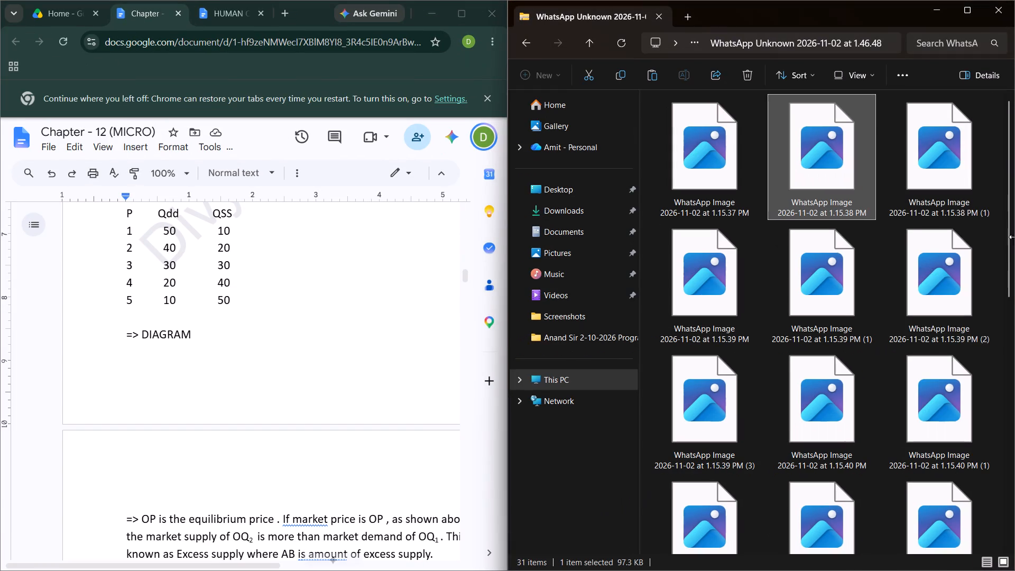
# Open the note photo WhatsApp Image 2026-11-02 at 1.15.38 PM (1), copy it, and paste it below the excess supply DIAGRAM heading.
pyautogui.doubleClick(931, 159)
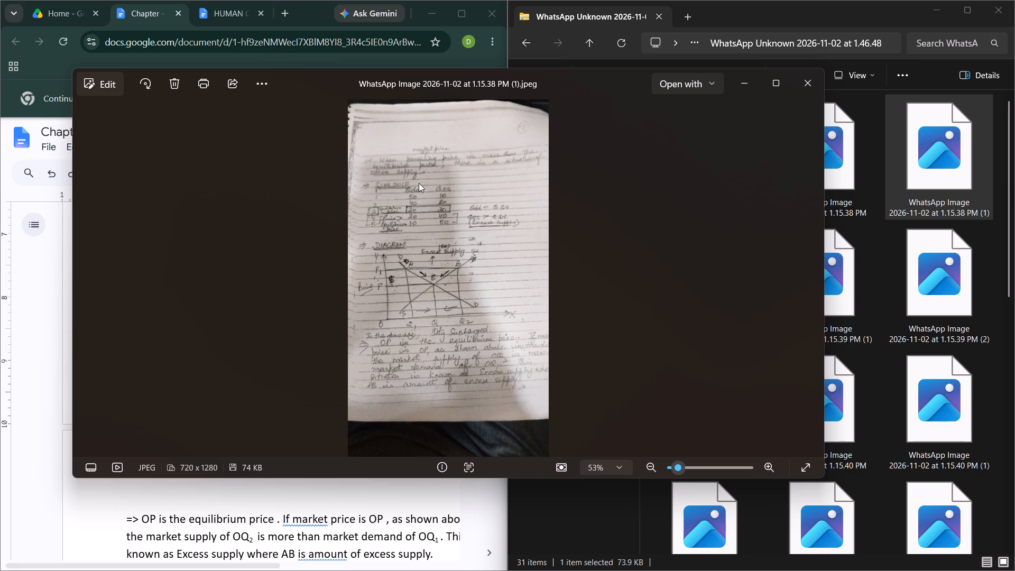
pyautogui.moveTo(441, 227); pyautogui.dragTo(467, 284)
pyautogui.rightClick(467, 284)
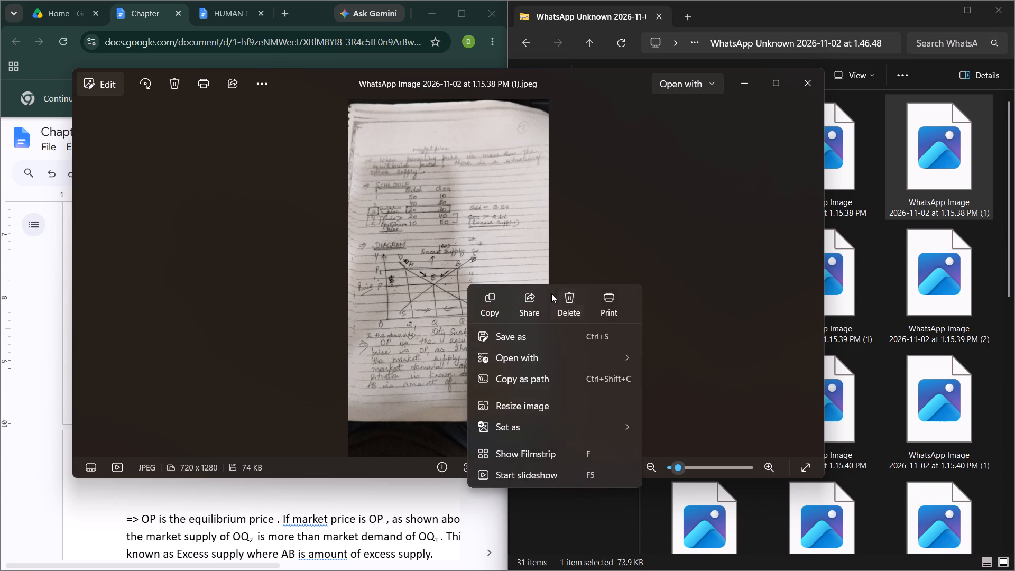
pyautogui.click(496, 299)
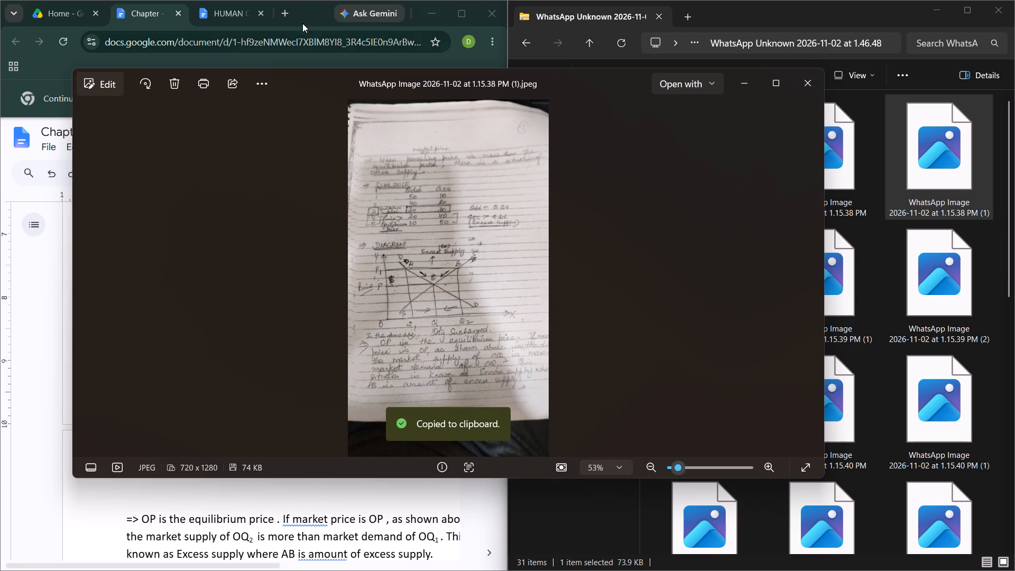
pyautogui.click(312, 11)
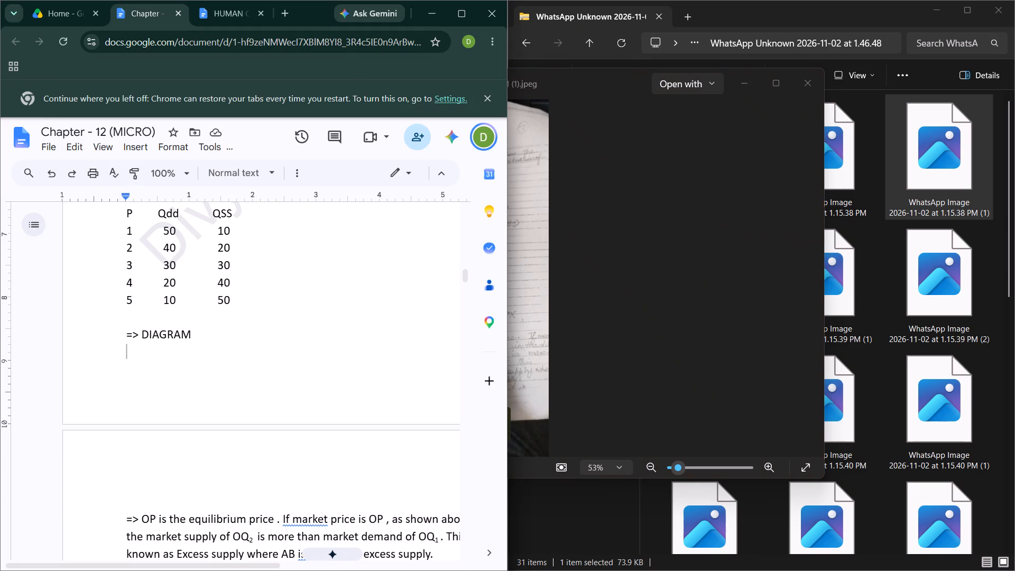
pyautogui.hotkey('ctrl', 'v')
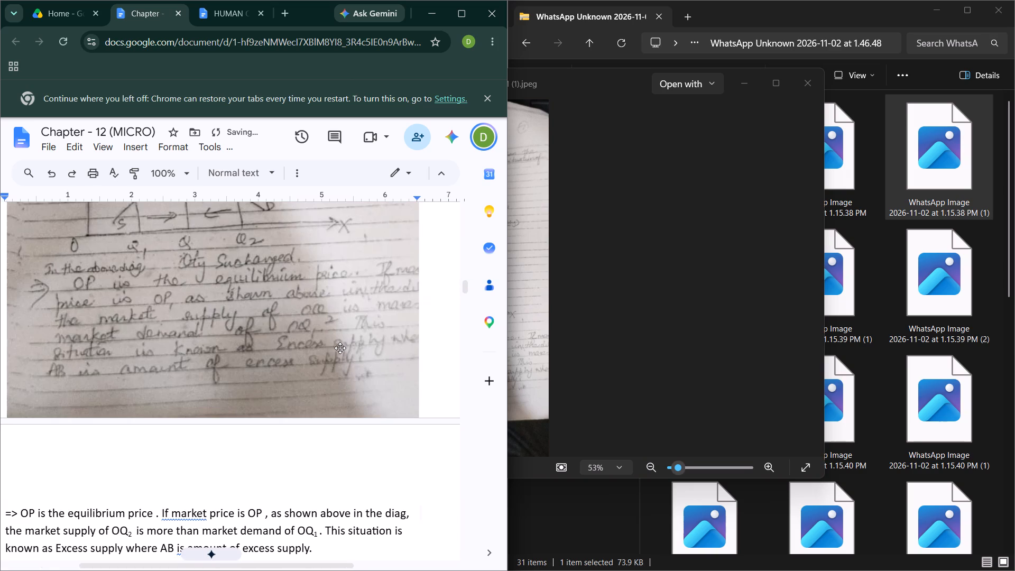
# Crop the pasted excess supply note photo toward its handwritten diagram, trimming away the photo's upper part and right edge.
pyautogui.scroll(10, 338, 345)
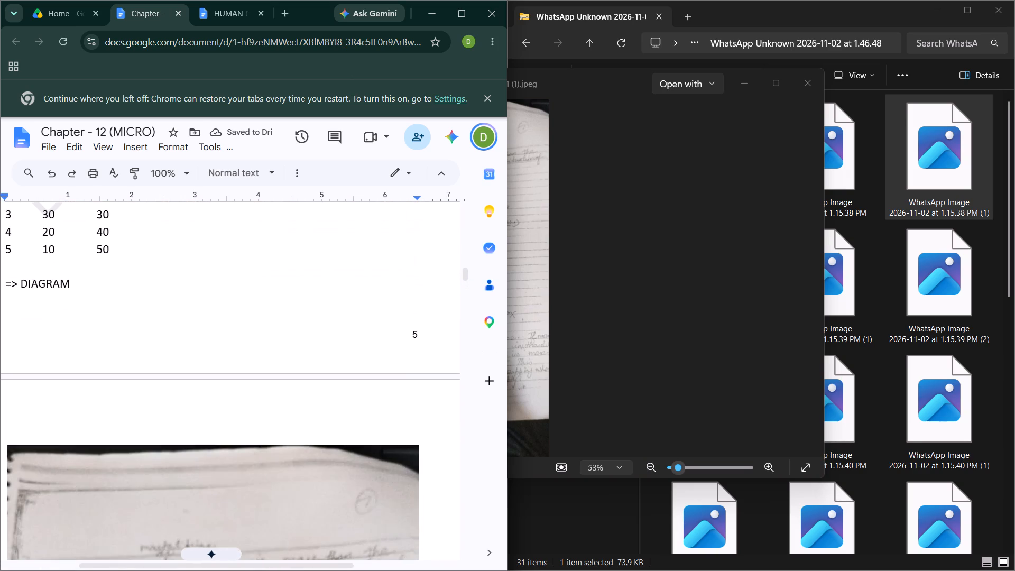
pyautogui.scroll(-3, 319, 404)
pyautogui.tripleClick(271, 395)
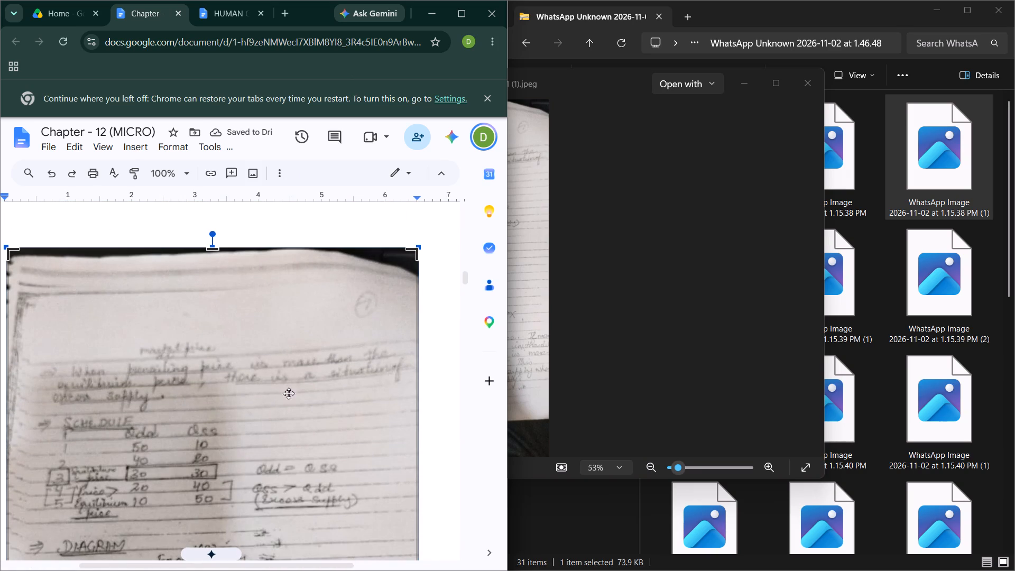
pyautogui.moveTo(417, 254); pyautogui.dragTo(351, 480)
pyautogui.scroll(-3, 354, 469)
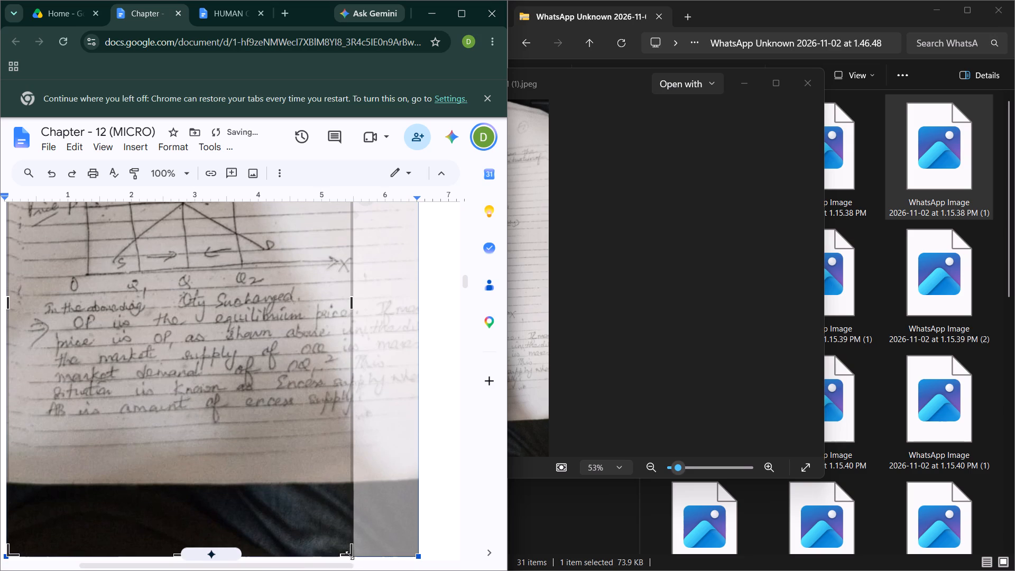
# Crop the inserted excess supply photo to the handwritten diagram with its DIAGRAM heading, removing the schedule, explanation text and page edges.
pyautogui.moveTo(349, 552); pyautogui.dragTo(423, 288)
pyautogui.scroll(2, 372, 327)
pyautogui.scroll(1, 228, 314)
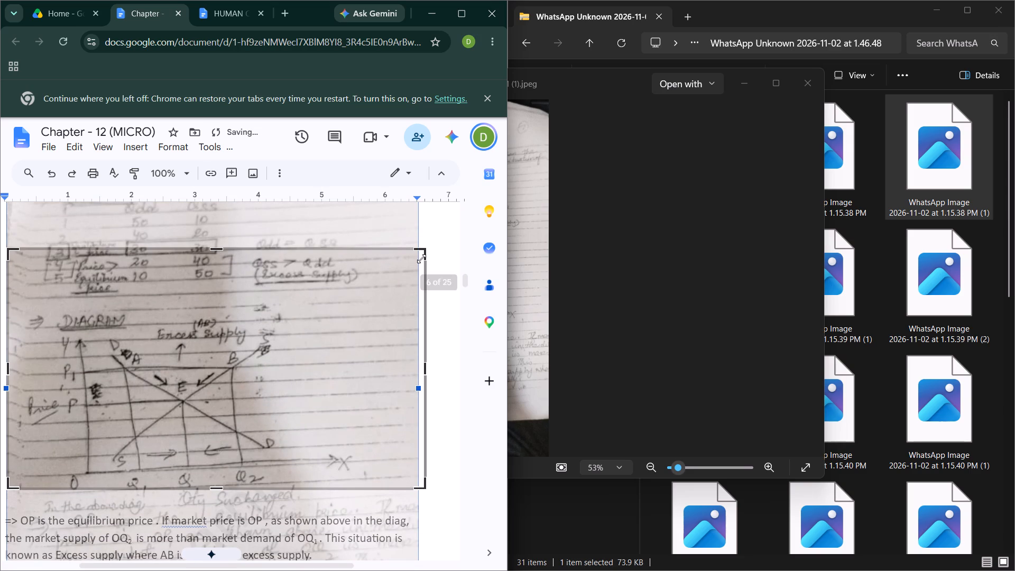
pyautogui.moveTo(425, 254); pyautogui.dragTo(370, 313)
pyautogui.moveTo(11, 341); pyautogui.dragTo(27, 343)
pyautogui.click(436, 390)
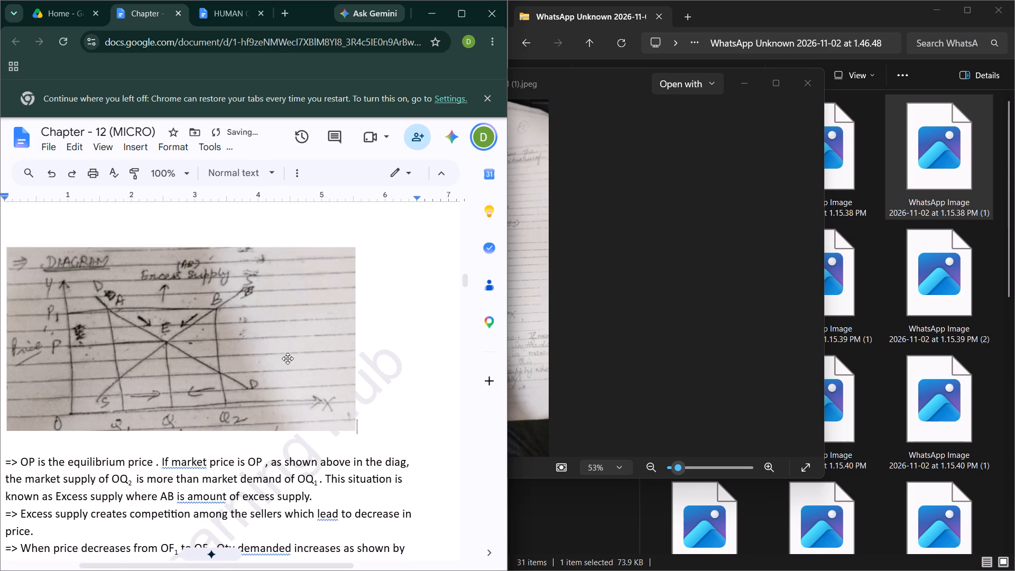
# Shrink the cropped excess supply diagram proportionally to about 3.1 inches wide.
pyautogui.click(288, 358)
pyautogui.moveTo(354, 431); pyautogui.dragTo(163, 313)
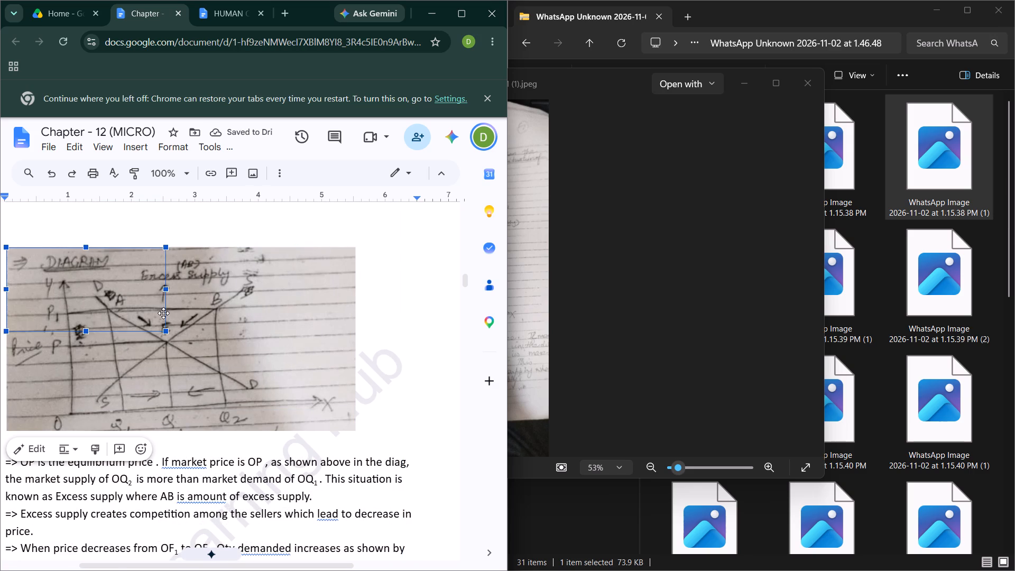
pyautogui.moveTo(163, 313); pyautogui.dragTo(202, 333)
pyautogui.scroll(2, 390, 305)
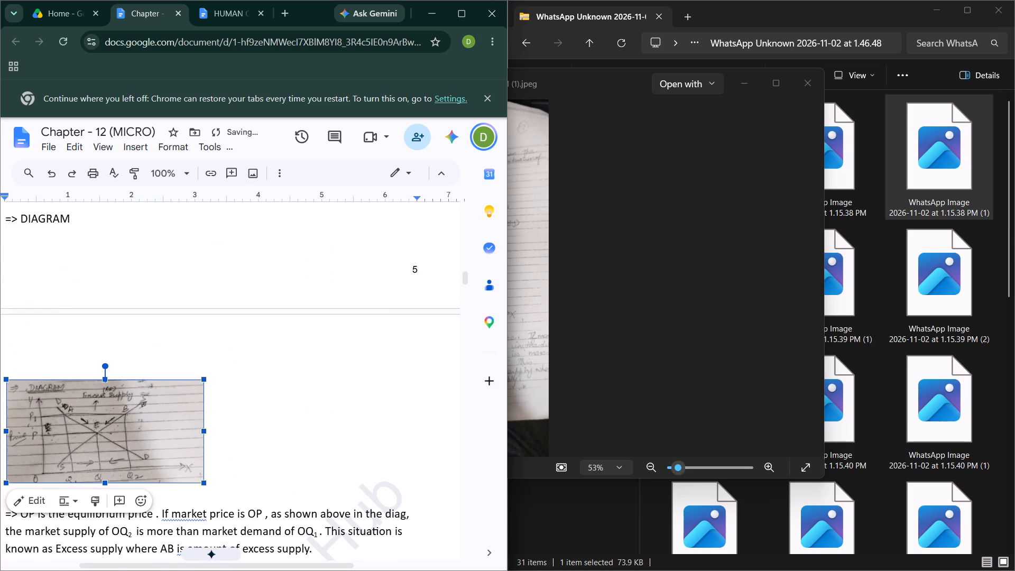
pyautogui.scroll(1, 333, 367)
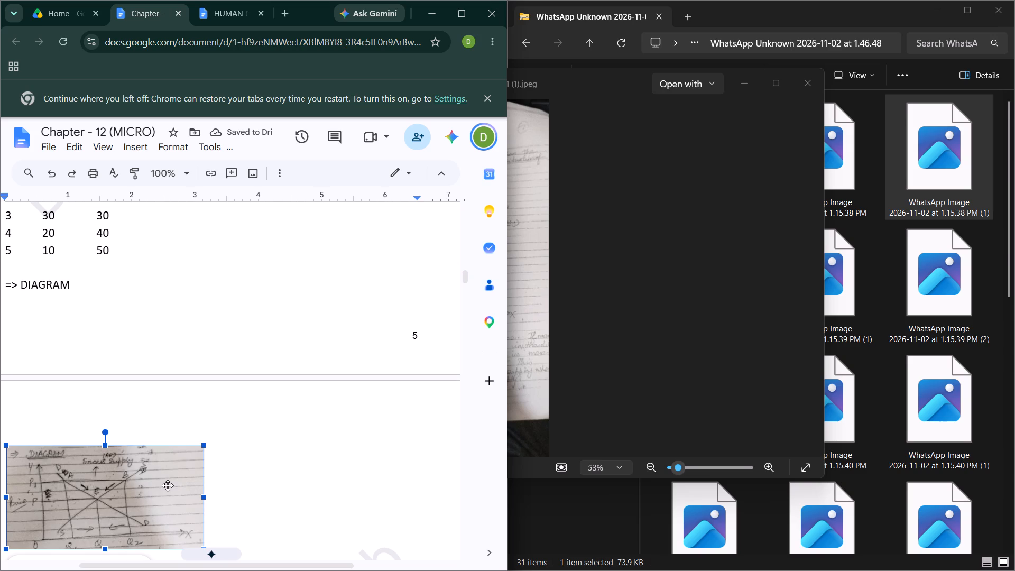
pyautogui.hotkey('ctrl', 'shift', 'w')
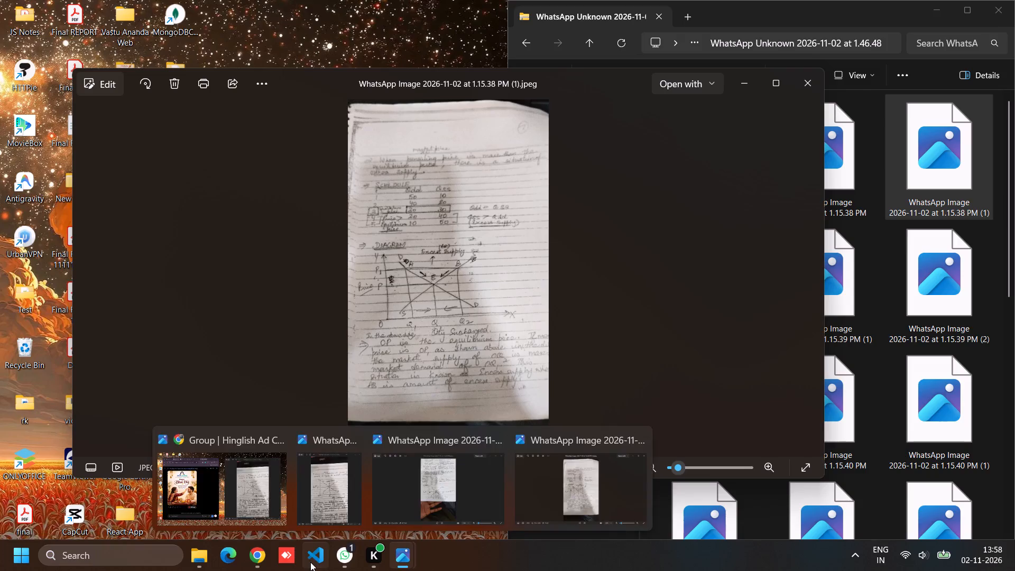
pyautogui.click(263, 558)
pyautogui.click(468, 35)
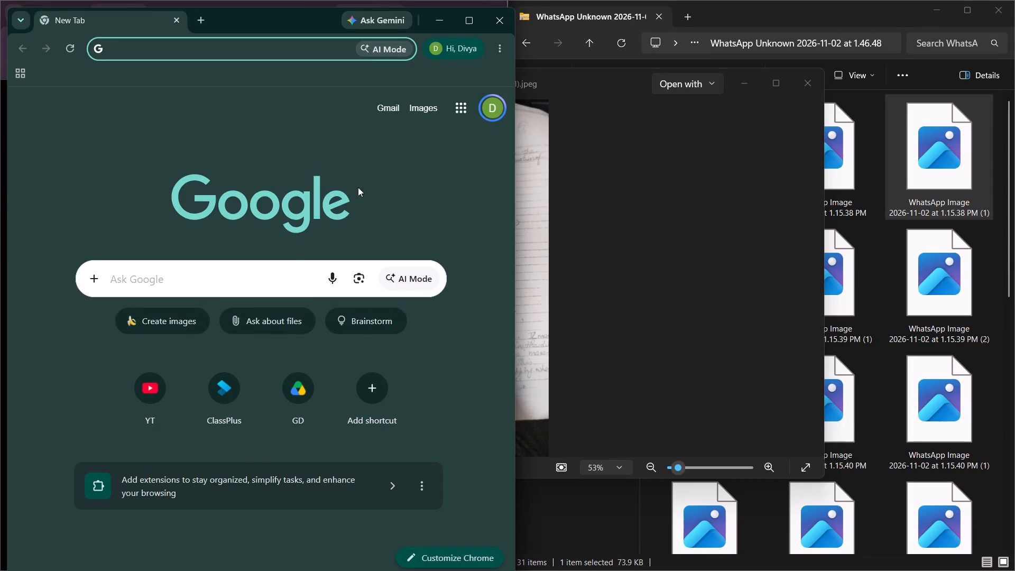
pyautogui.click(455, 108)
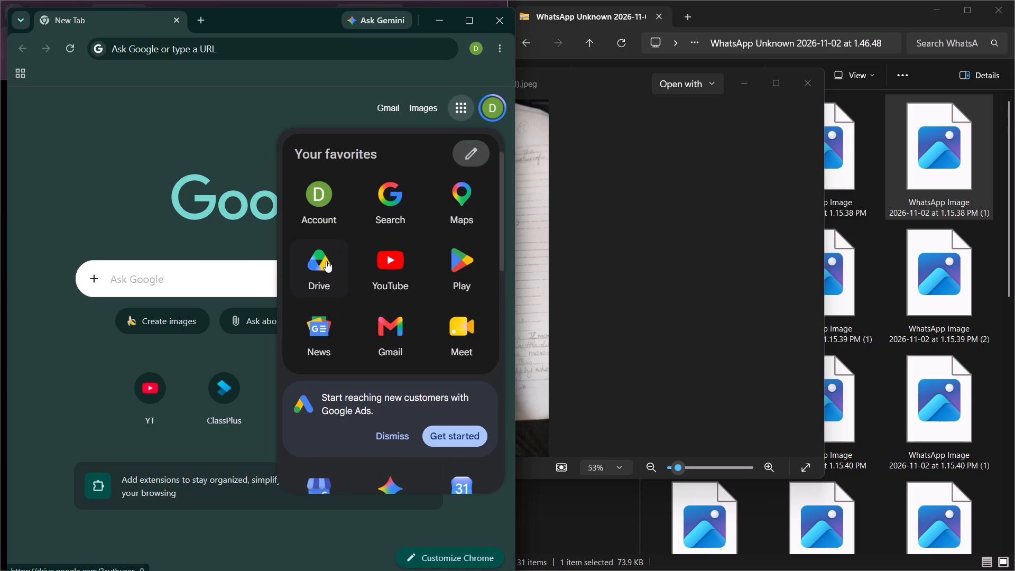
pyautogui.click(326, 261)
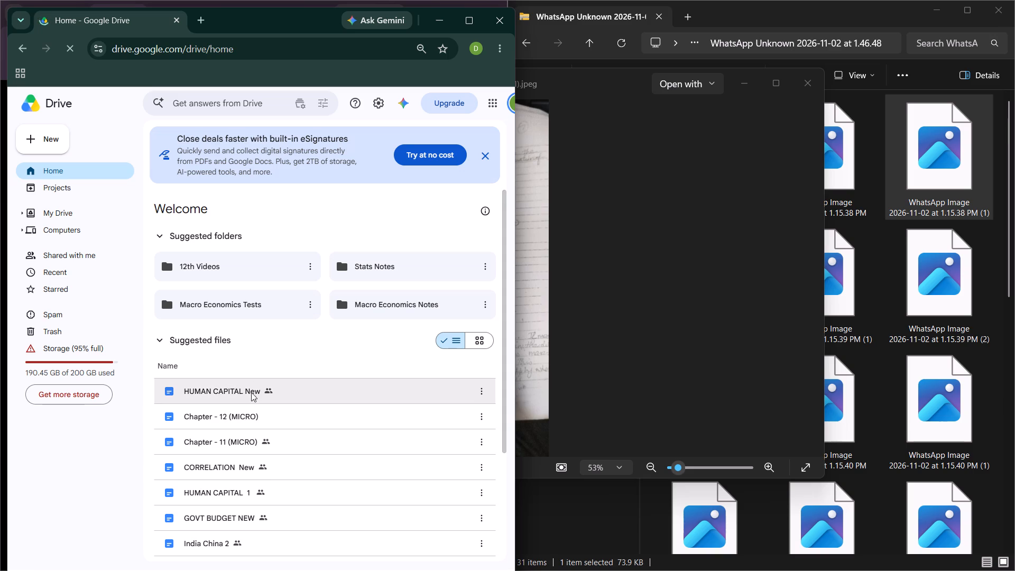
pyautogui.tripleClick(260, 408)
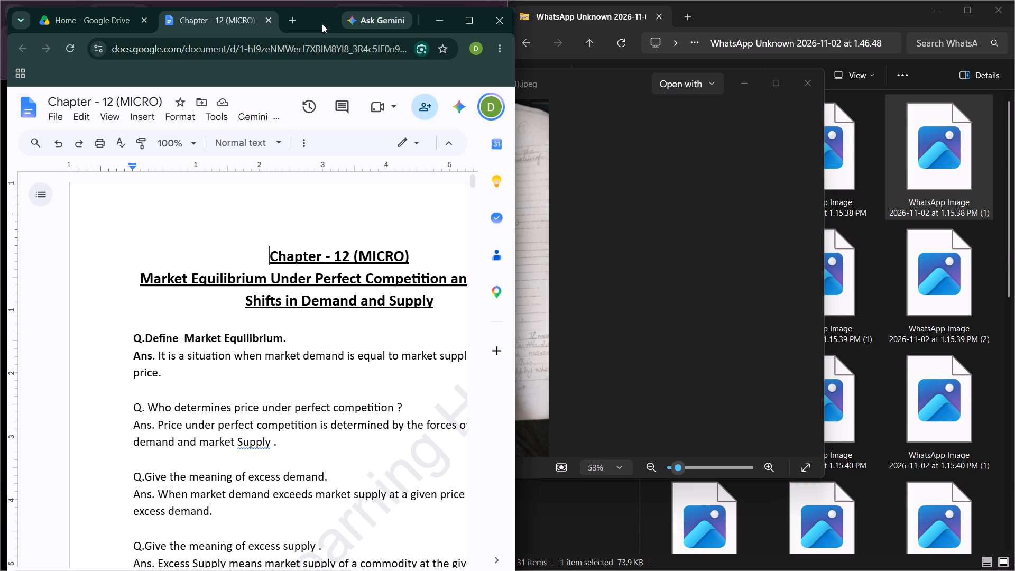
# Tile the document on one half of the screen beside the excess supply note photo, closing the two other open note photos.
pyautogui.click(322, 24)
pyautogui.moveTo(322, 24); pyautogui.dragTo(659, 86)
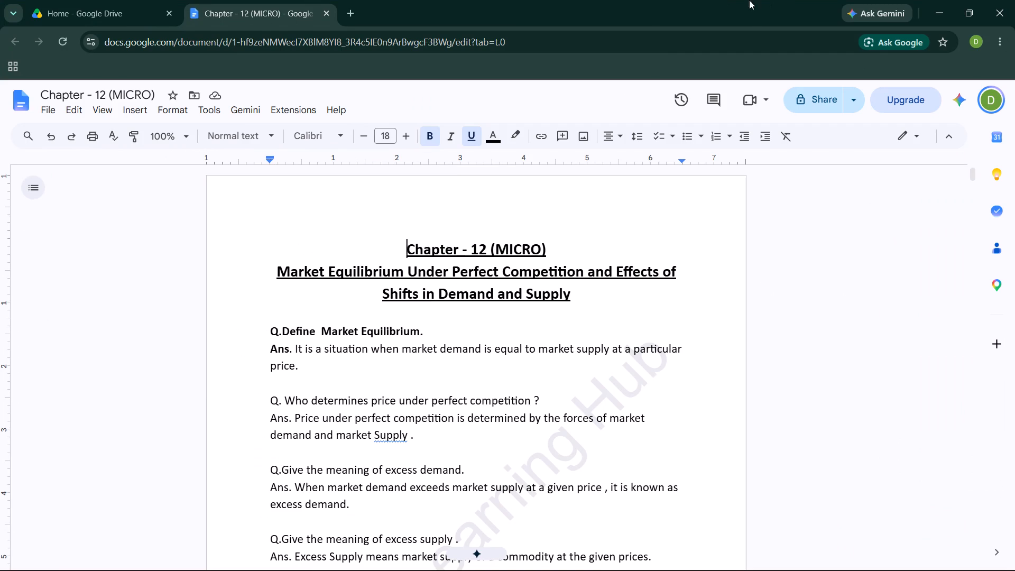
pyautogui.moveTo(718, 7); pyautogui.dragTo(0, 170)
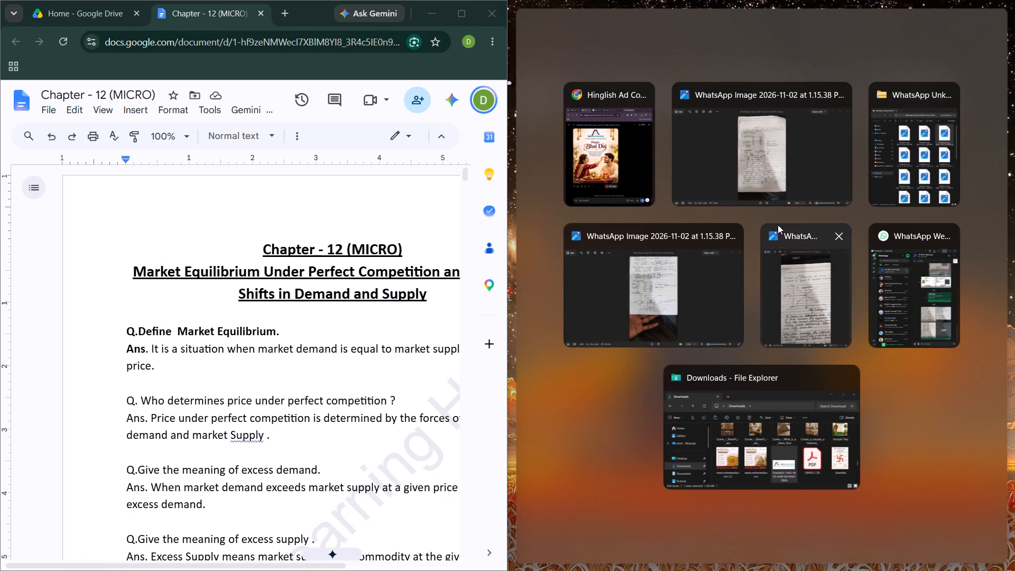
pyautogui.click(734, 239)
pyautogui.click(741, 236)
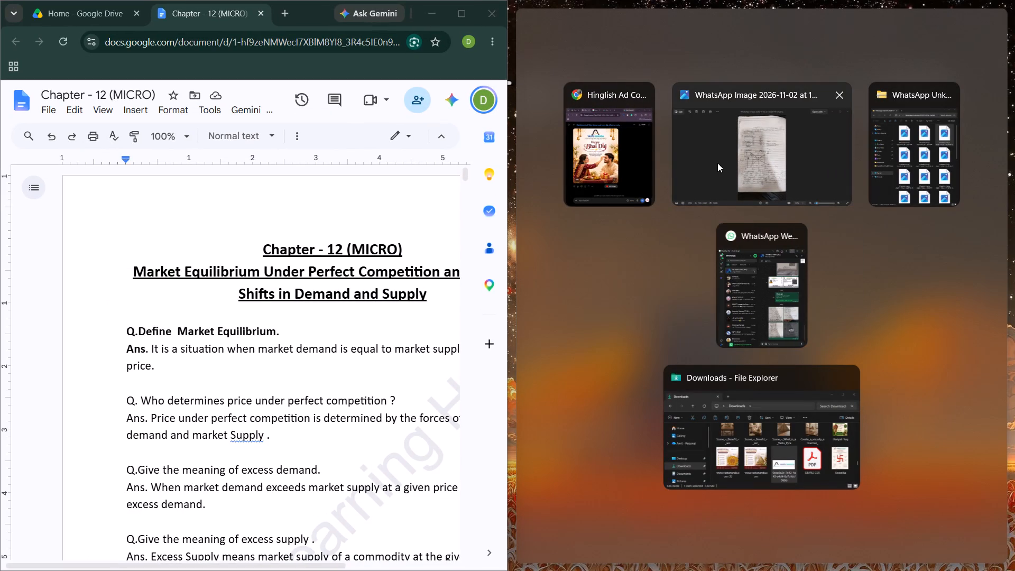
pyautogui.click(713, 156)
# Review the document from the opening definitions past the excess supply diagram to the CASE I demand shift section.
pyautogui.scroll(-5, 276, 363)
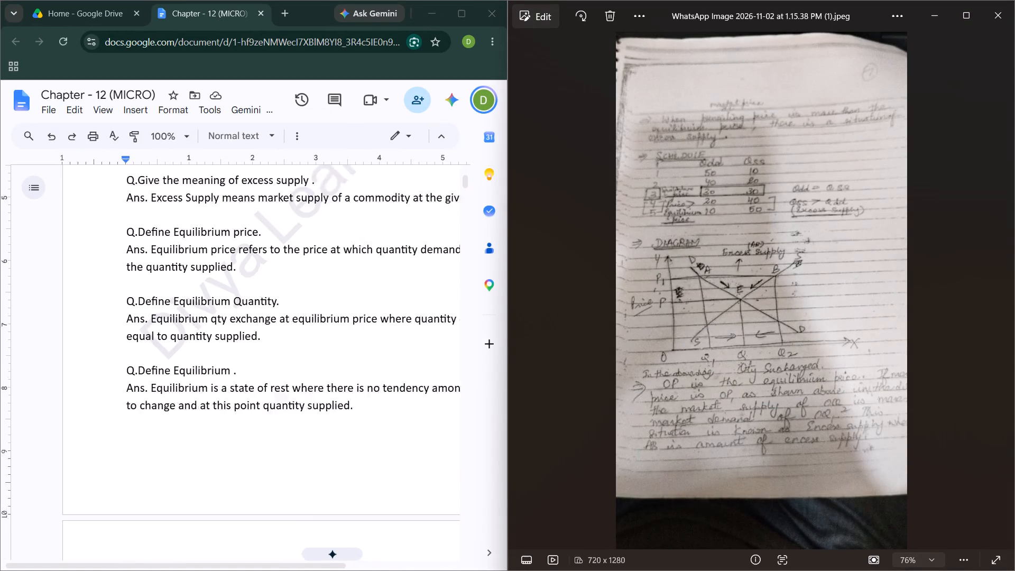
pyautogui.scroll(-20, 275, 363)
pyautogui.scroll(-20, 275, 363)
pyautogui.scroll(-2, 275, 363)
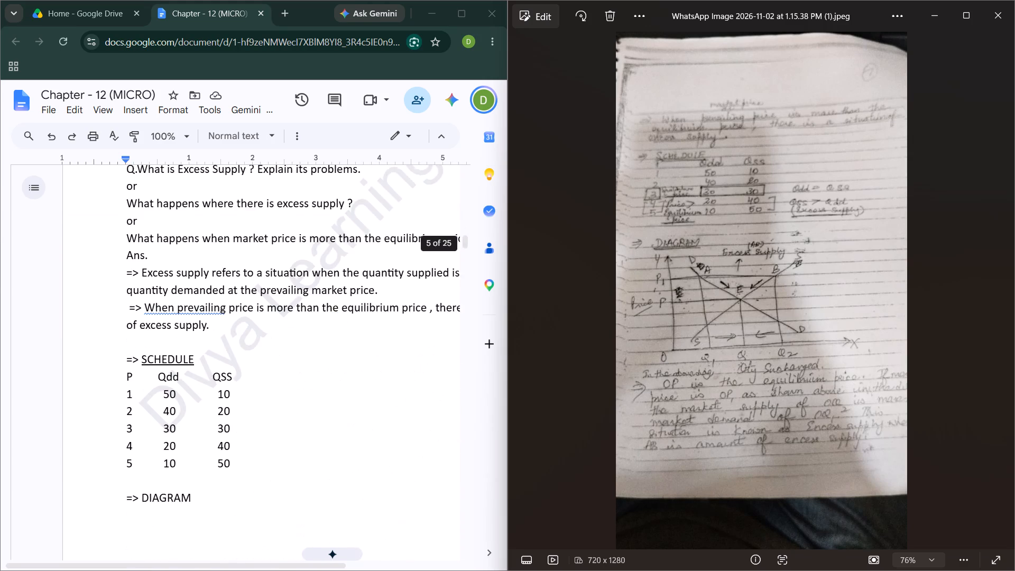
pyautogui.scroll(-9, 262, 360)
pyautogui.scroll(1, 246, 348)
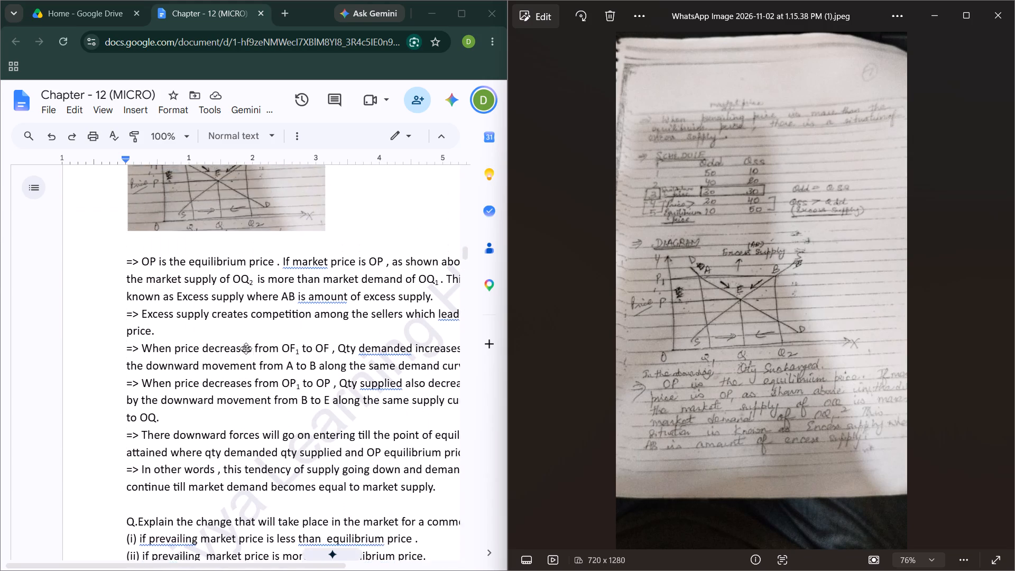
pyautogui.scroll(2, 246, 348)
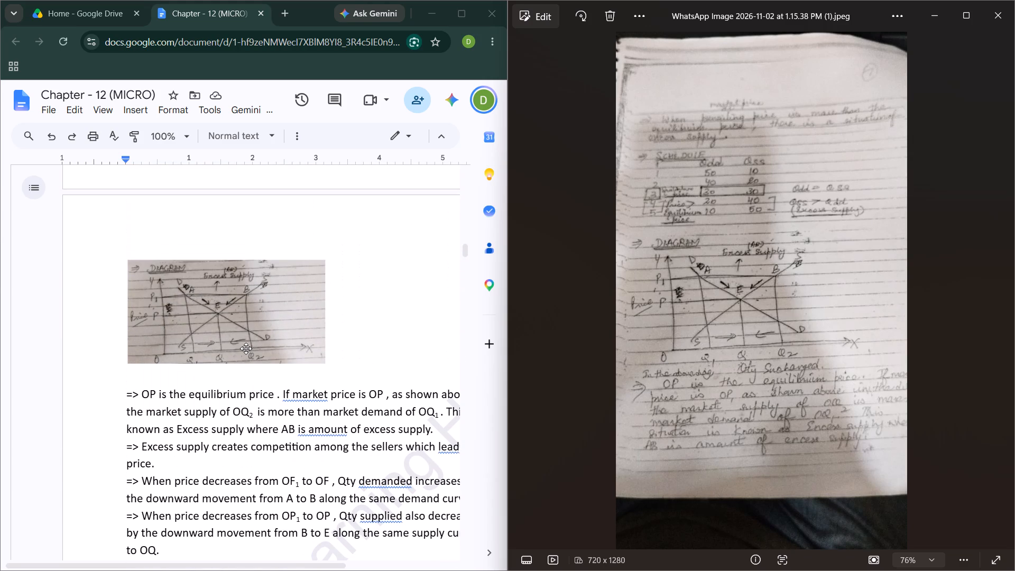
pyautogui.scroll(-9, 264, 335)
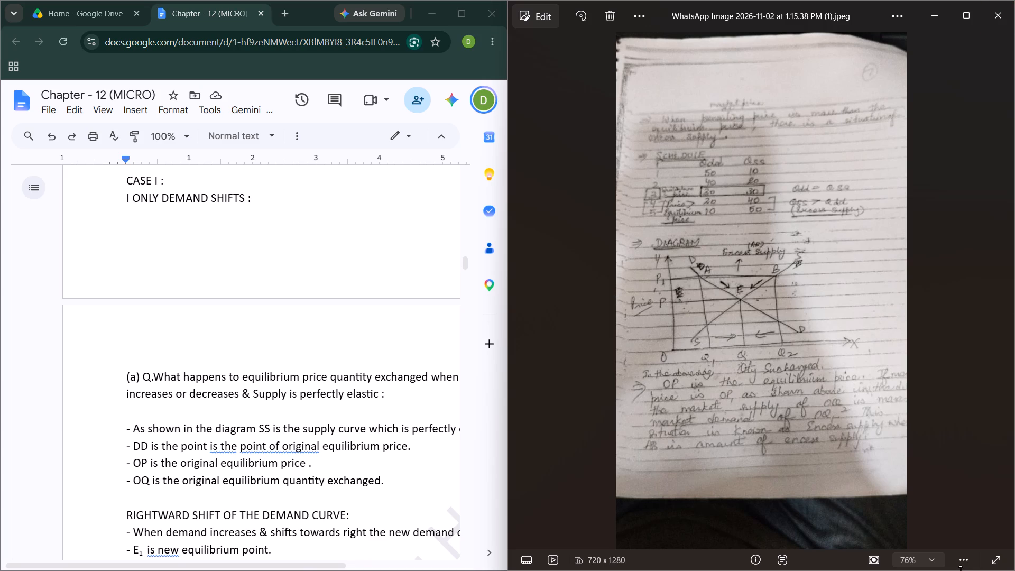
# Close the photo viewer showing the excess supply page.
pyautogui.doubleClick(1012, 16)
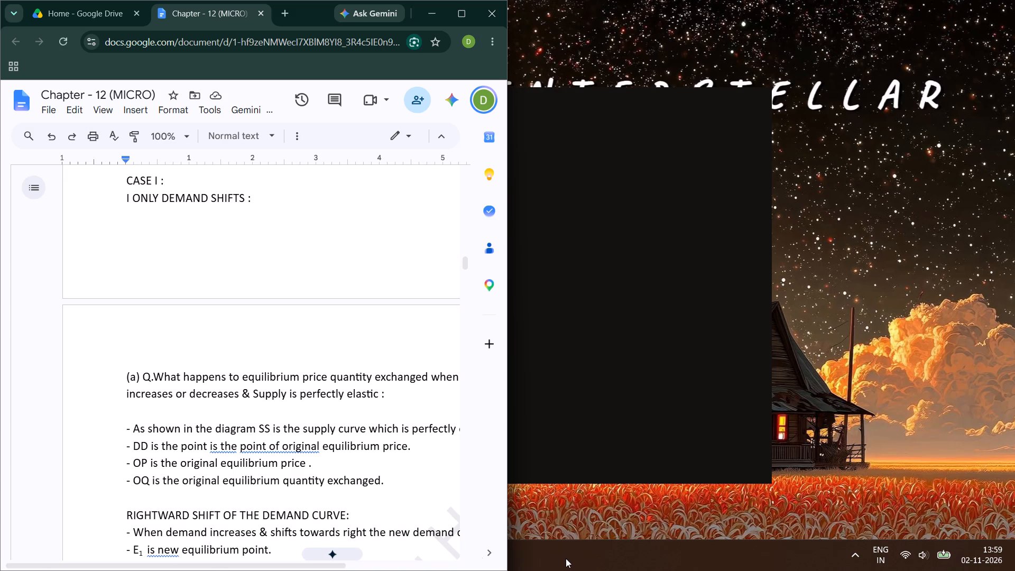
pyautogui.click(566, 558)
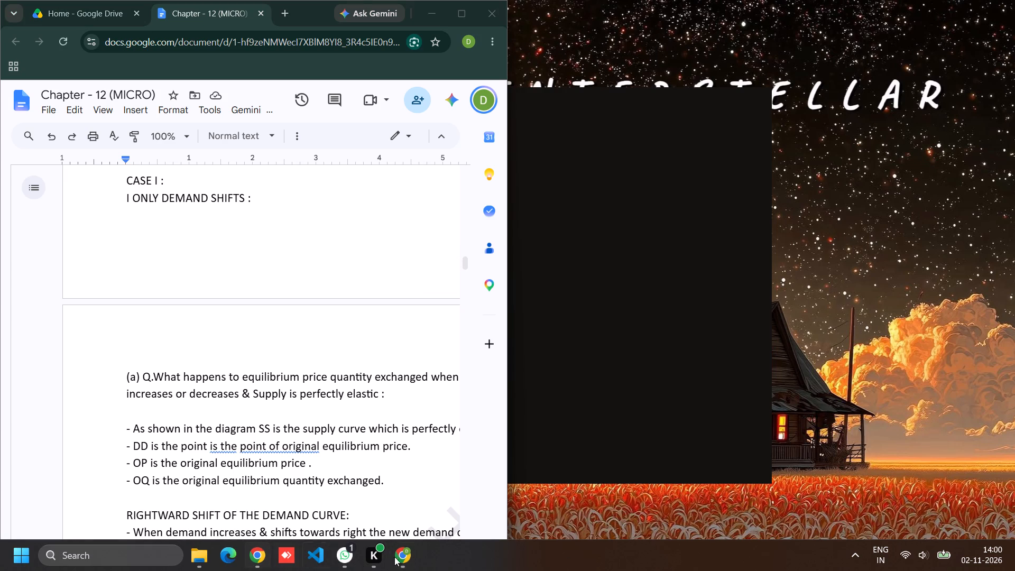